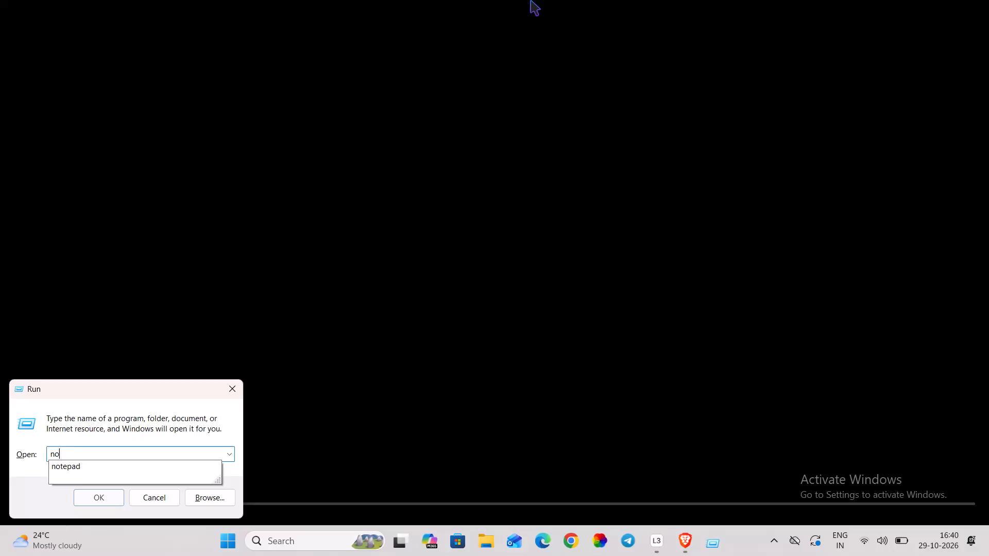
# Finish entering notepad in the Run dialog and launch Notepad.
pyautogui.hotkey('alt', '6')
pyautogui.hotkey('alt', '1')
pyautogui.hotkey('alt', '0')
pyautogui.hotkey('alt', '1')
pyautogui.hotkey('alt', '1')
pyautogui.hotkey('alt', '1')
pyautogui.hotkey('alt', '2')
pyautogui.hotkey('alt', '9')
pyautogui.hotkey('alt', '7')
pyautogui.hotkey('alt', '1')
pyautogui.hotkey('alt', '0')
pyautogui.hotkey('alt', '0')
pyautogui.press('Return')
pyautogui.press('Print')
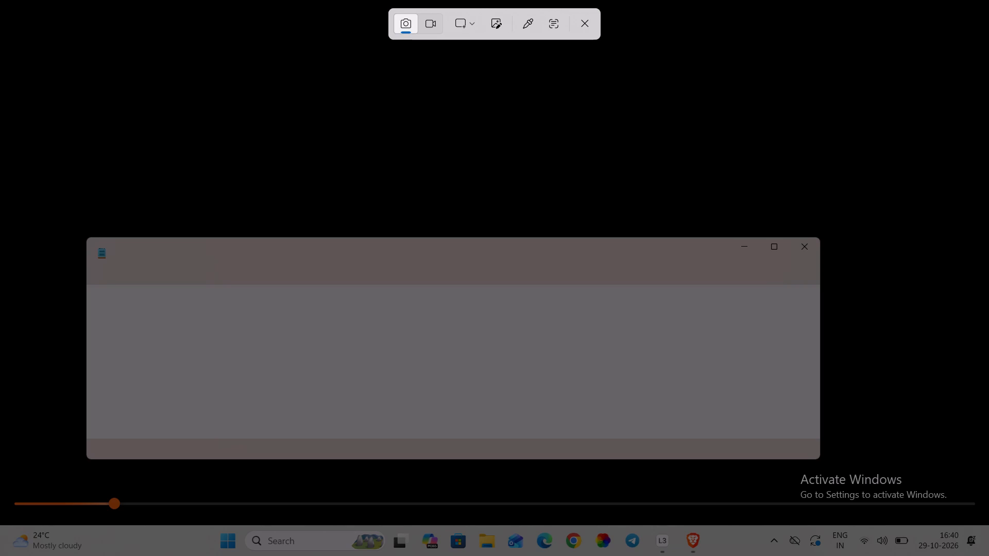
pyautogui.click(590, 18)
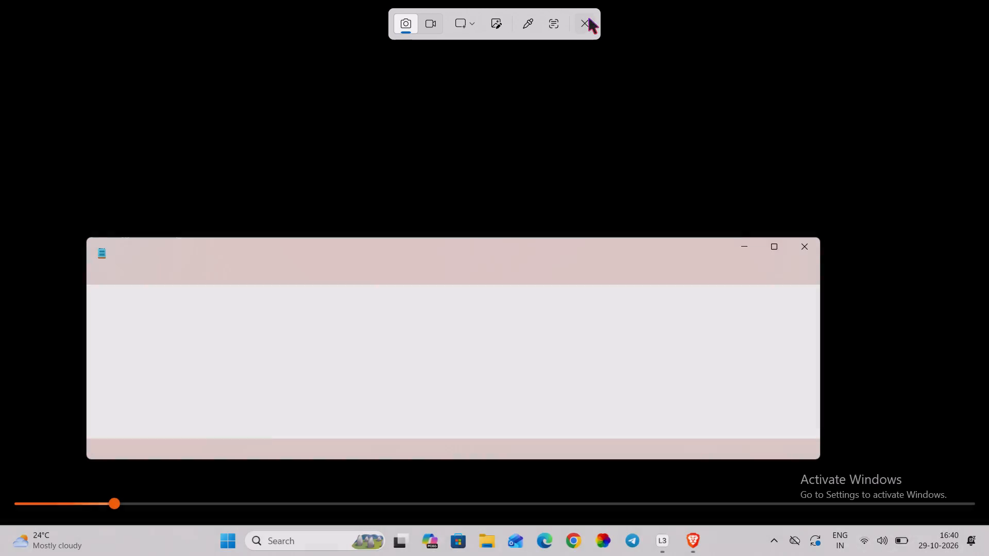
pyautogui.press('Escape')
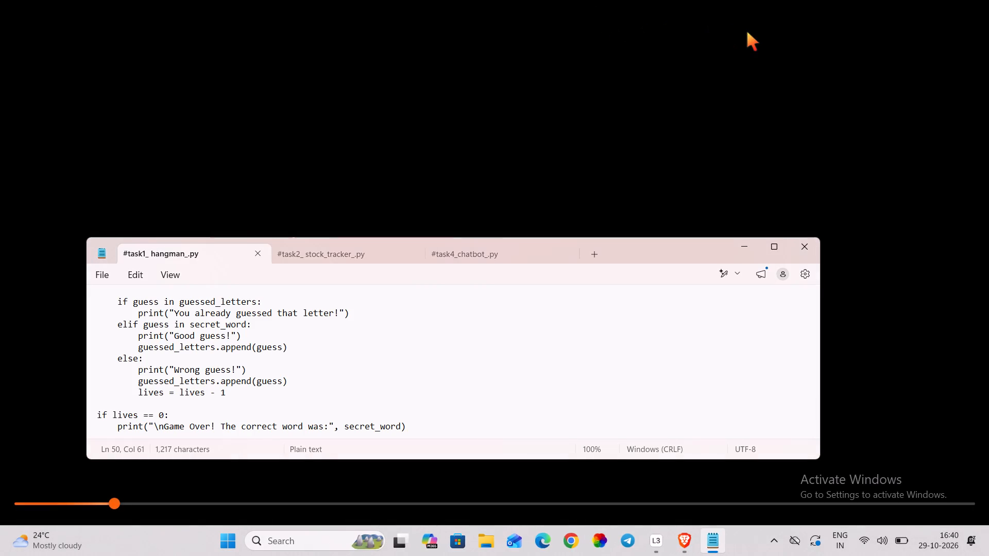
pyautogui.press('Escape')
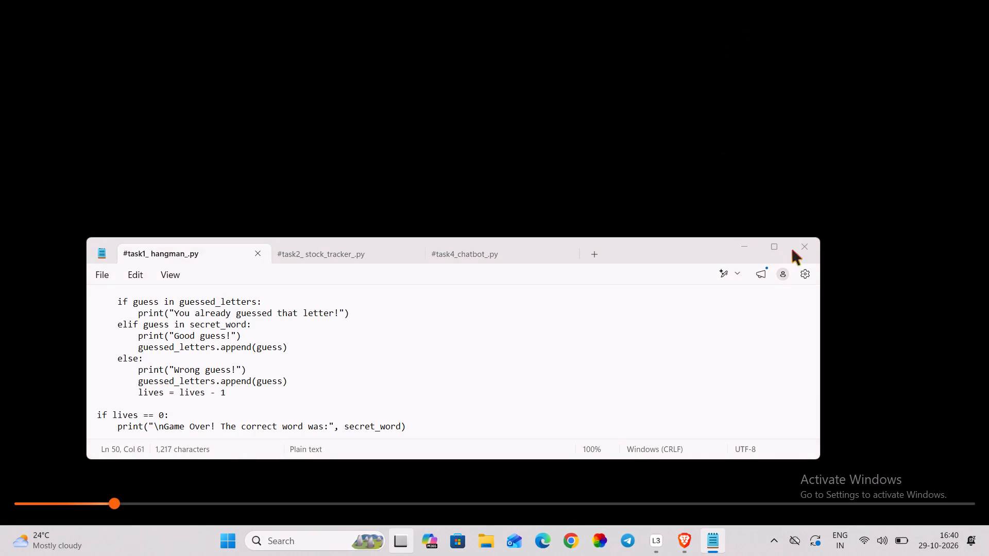
# Close the Brave window with the Crunchyroll video from the Task View overview.
pyautogui.click(436, 131)
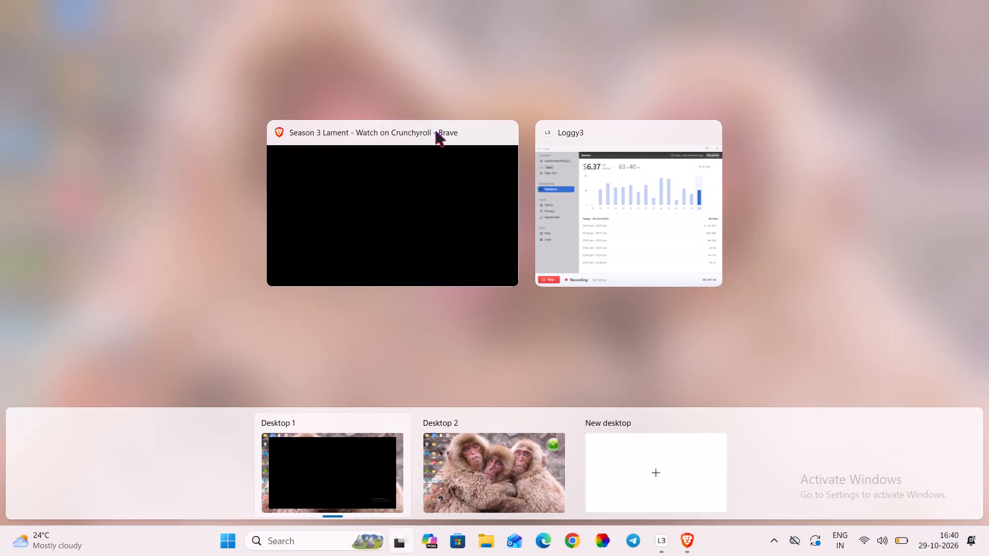
pyautogui.click(500, 138)
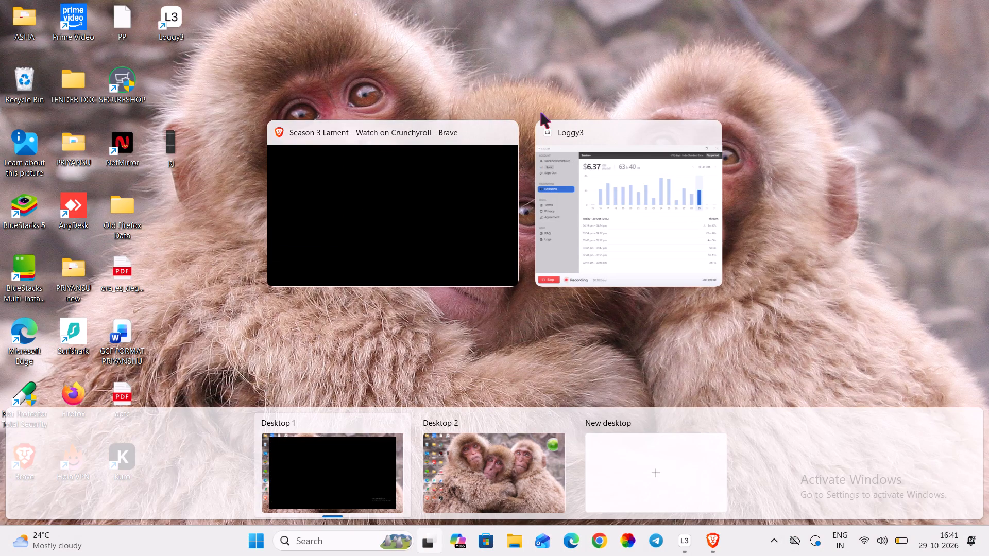
pyautogui.click(505, 128)
pyautogui.rightClick(547, 83)
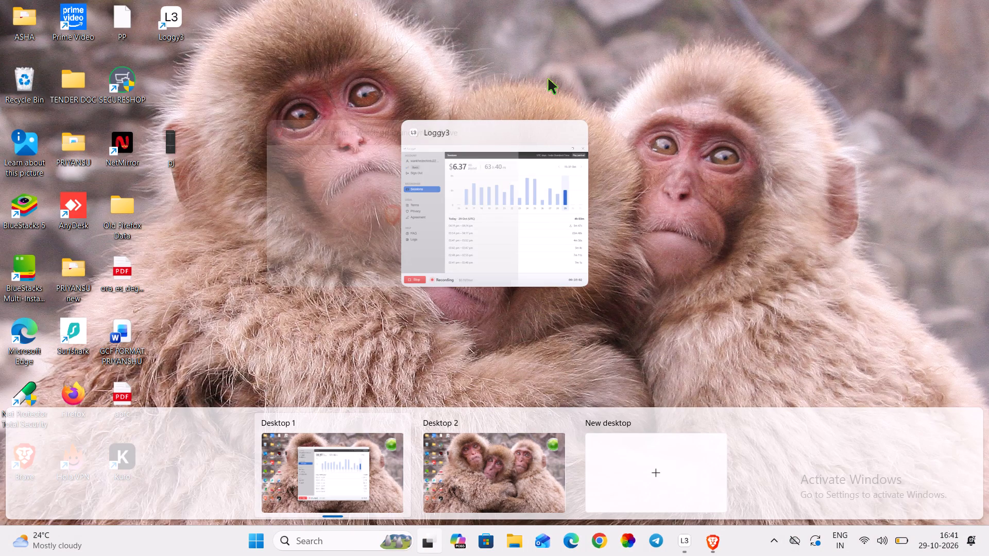
# Leave the Task View overview and minimize the Loggy3 window to clear the desktop.
pyautogui.click(354, 262)
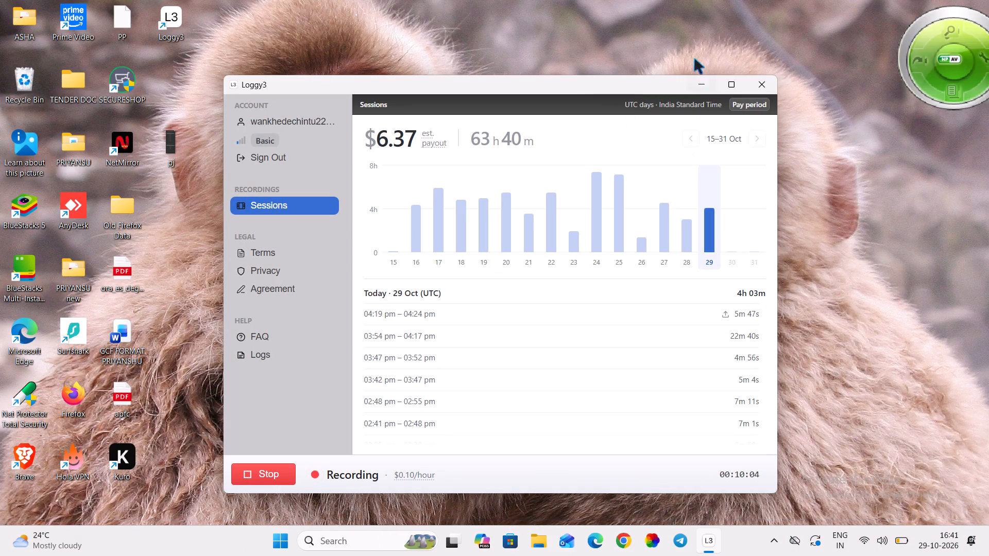
pyautogui.click(697, 83)
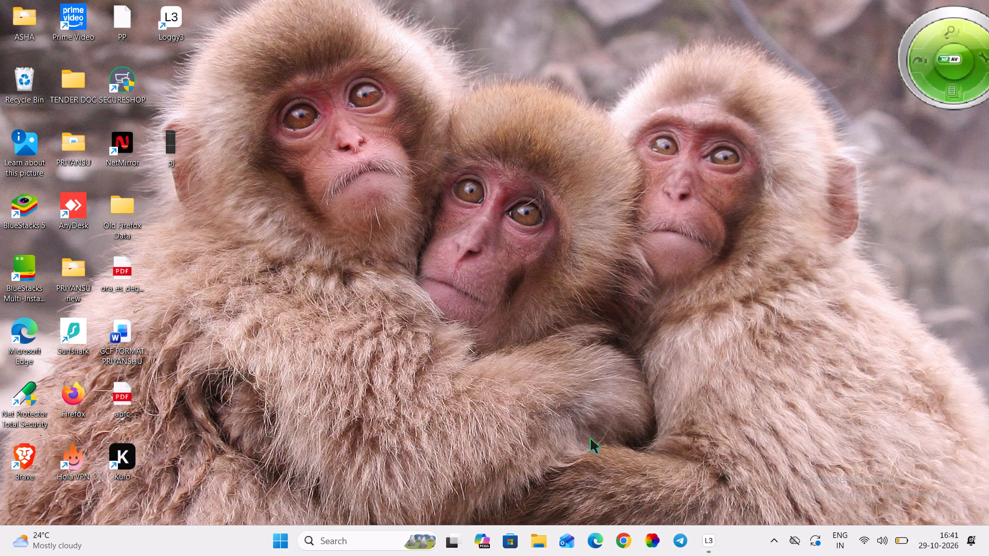
# Open Google Chrome.
pyautogui.doubleClick(617, 543)
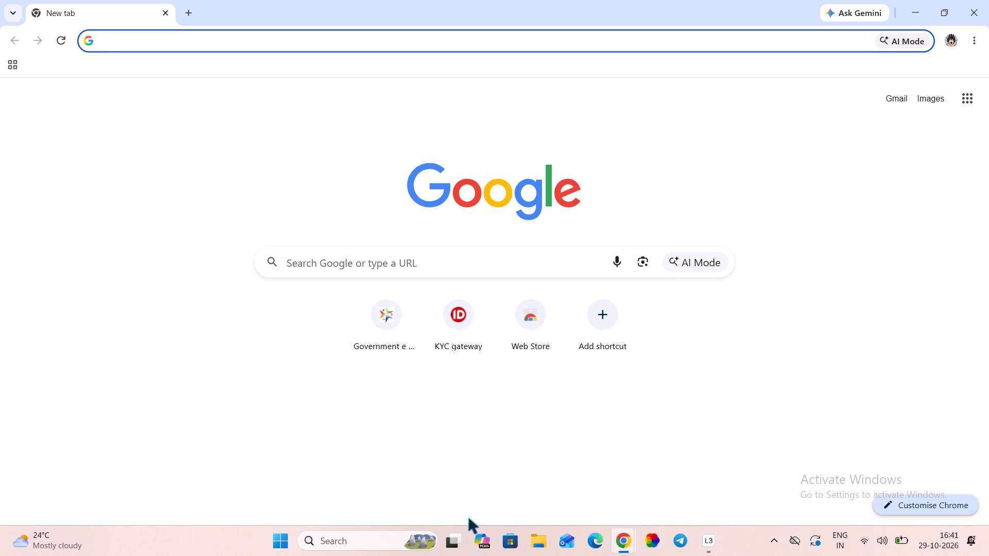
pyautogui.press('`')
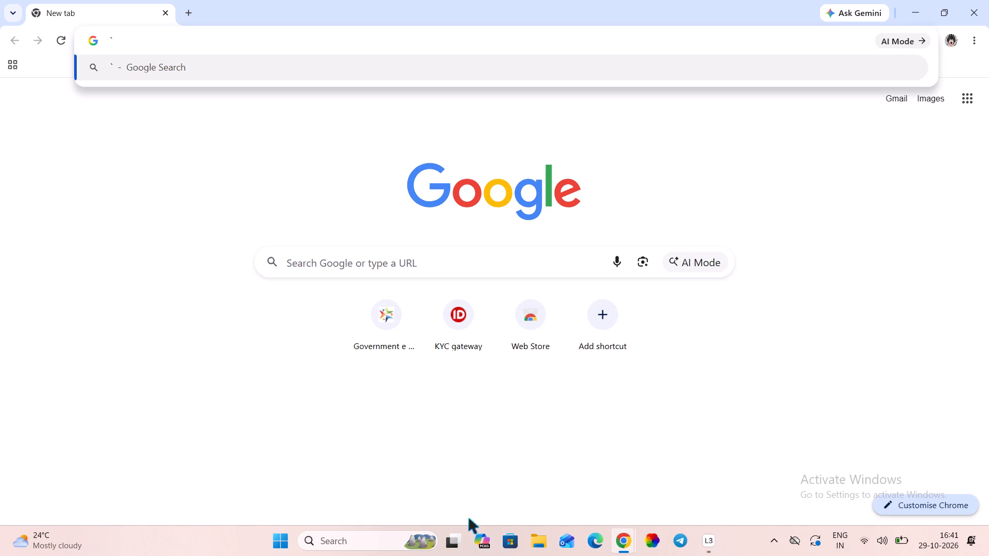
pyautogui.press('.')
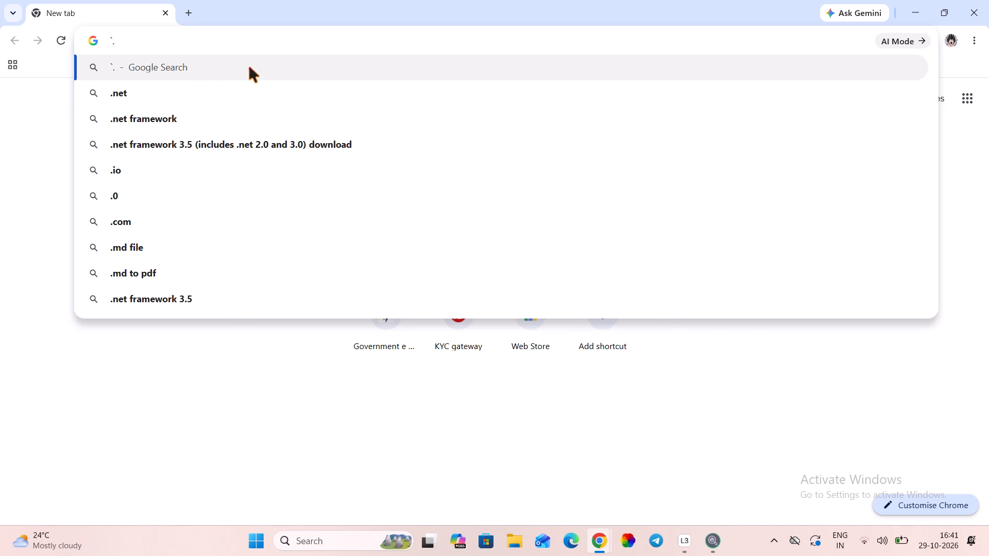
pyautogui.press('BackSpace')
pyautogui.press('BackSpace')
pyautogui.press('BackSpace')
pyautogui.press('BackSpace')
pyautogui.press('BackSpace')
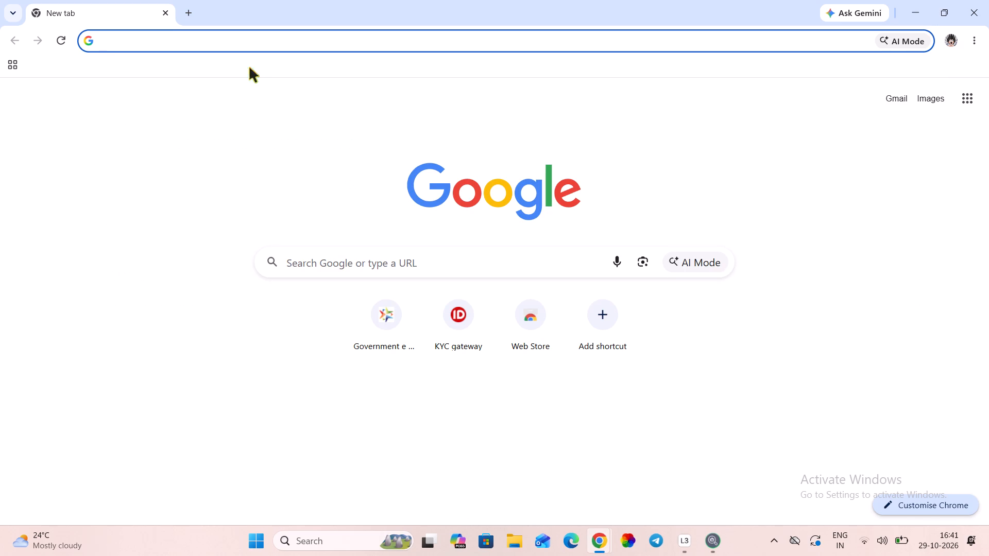
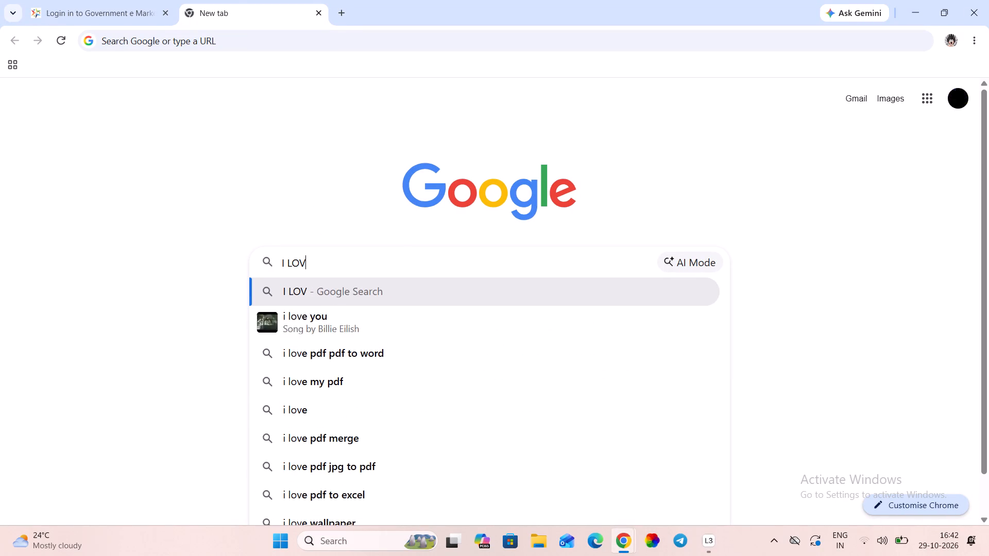
# Complete the Google search query so that it reads I LOVE PDF.
pyautogui.press('space')
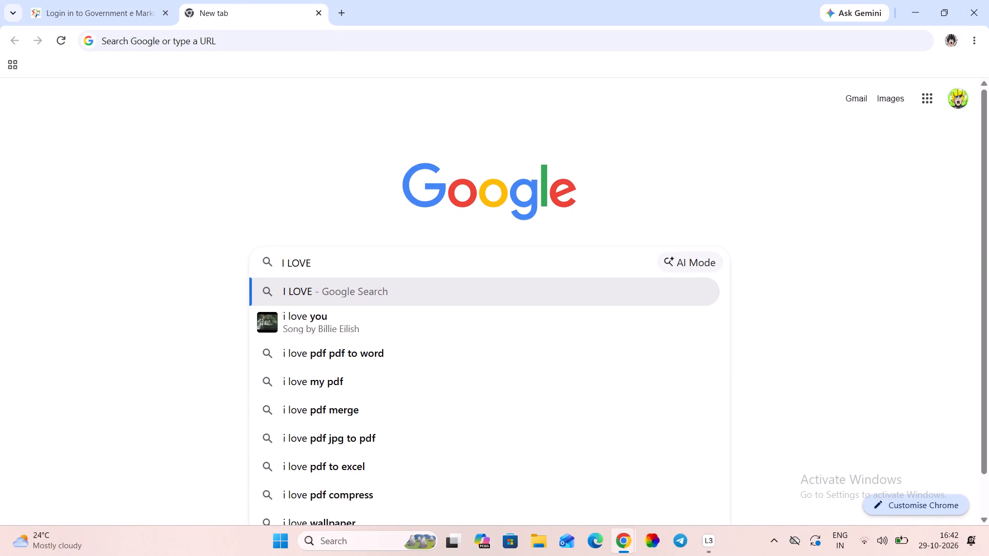
pyautogui.press('p')
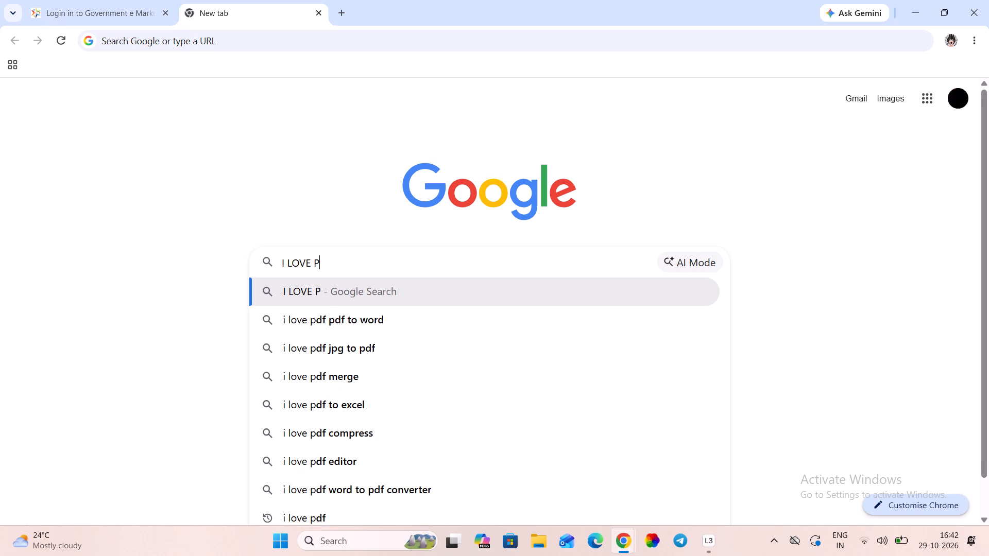
pyautogui.write('DF')
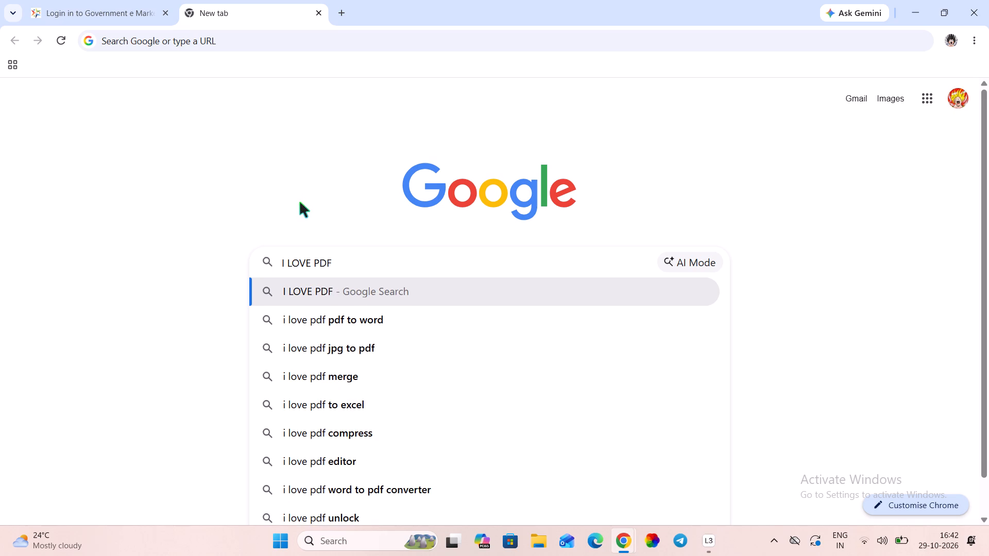
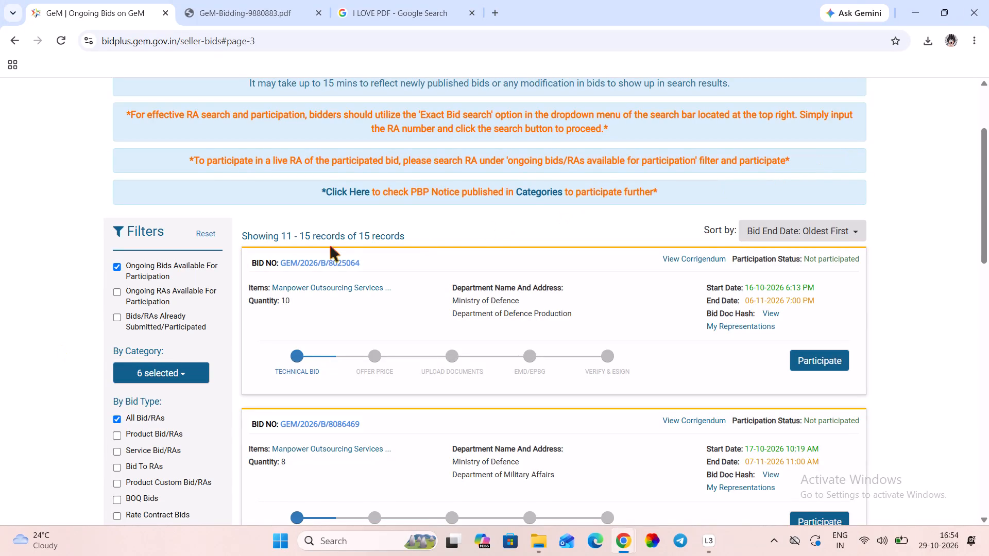
# Download the bid document for GEM/2026/B/8025064 and open it, dismissing the text annotations notice.
pyautogui.click(329, 263)
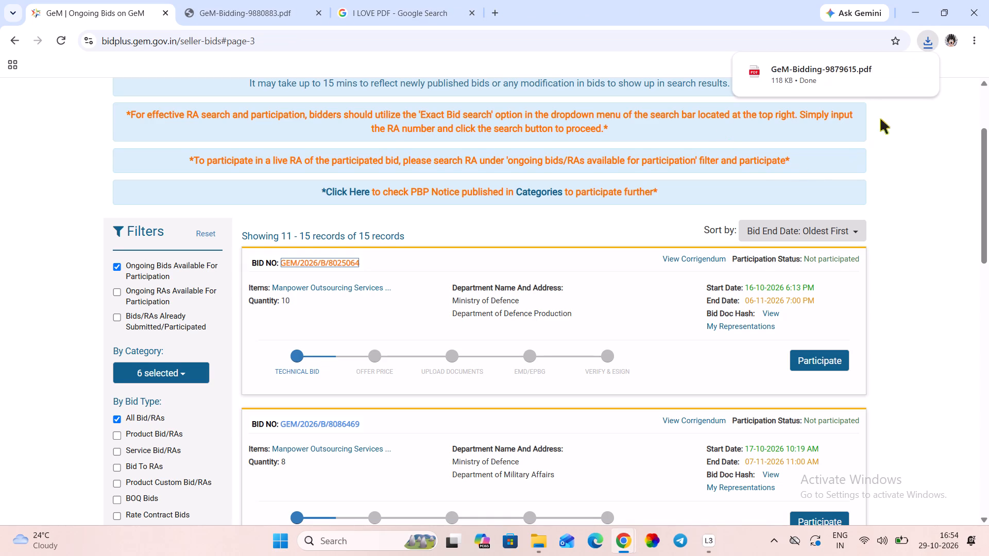
pyautogui.click(815, 67)
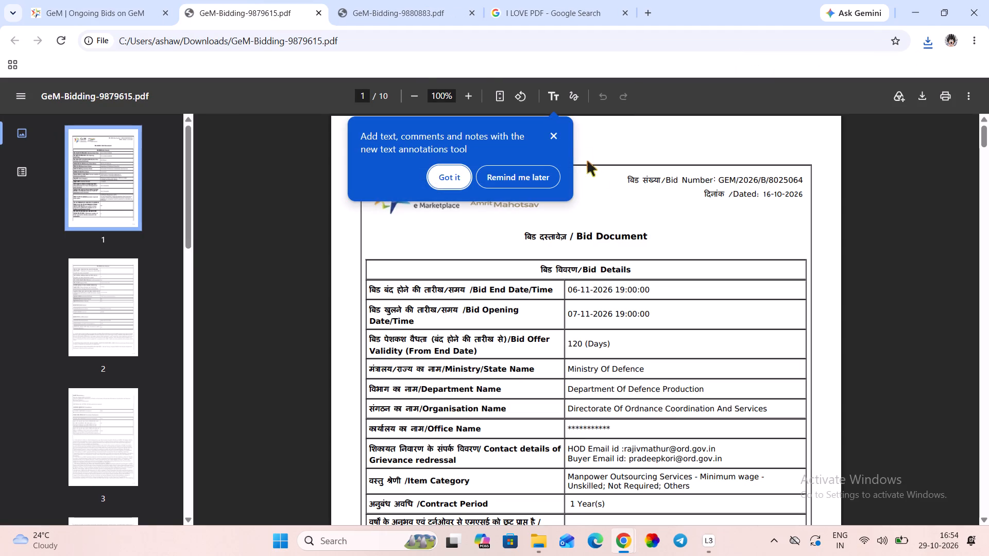
pyautogui.click(551, 133)
# Examine the bid document for GEM/2026/B/8025064, from bid details and eligibility relaxations through beneficiary, MSE preference, additional qualification data and technical specifications.
pyautogui.scroll(-4, 583, 223)
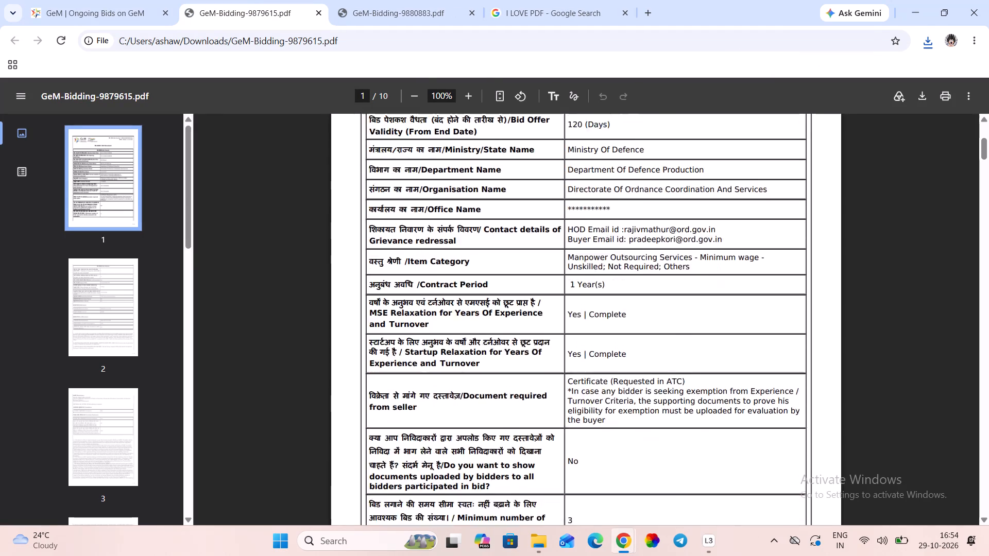
pyautogui.scroll(-7, 583, 224)
pyautogui.scroll(1, 583, 224)
pyautogui.scroll(-6, 583, 224)
pyautogui.scroll(1, 583, 224)
pyautogui.scroll(-5, 583, 224)
pyautogui.scroll(1, 586, 225)
pyautogui.scroll(-2, 586, 225)
pyautogui.scroll(1, 586, 225)
pyautogui.scroll(-2, 586, 225)
pyautogui.scroll(2, 586, 225)
pyautogui.scroll(-2, 586, 225)
pyautogui.scroll(1, 587, 225)
pyautogui.scroll(-2, 587, 225)
pyautogui.scroll(3, 587, 225)
pyautogui.scroll(-1, 593, 225)
pyautogui.scroll(2, 593, 225)
pyautogui.scroll(-3, 593, 225)
pyautogui.scroll(1, 593, 225)
pyautogui.scroll(-2, 593, 225)
pyautogui.scroll(2, 594, 226)
pyautogui.scroll(-2, 594, 226)
pyautogui.scroll(1, 594, 226)
pyautogui.scroll(-2, 594, 226)
pyautogui.scroll(2, 594, 226)
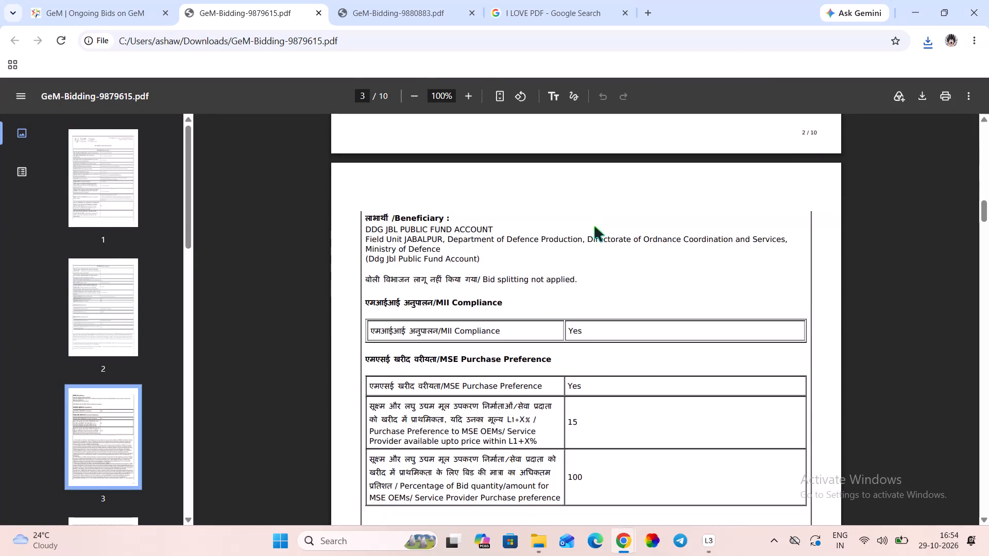
pyautogui.scroll(-14, 594, 226)
pyautogui.scroll(2, 594, 230)
pyautogui.scroll(-5, 594, 230)
pyautogui.scroll(5, 594, 230)
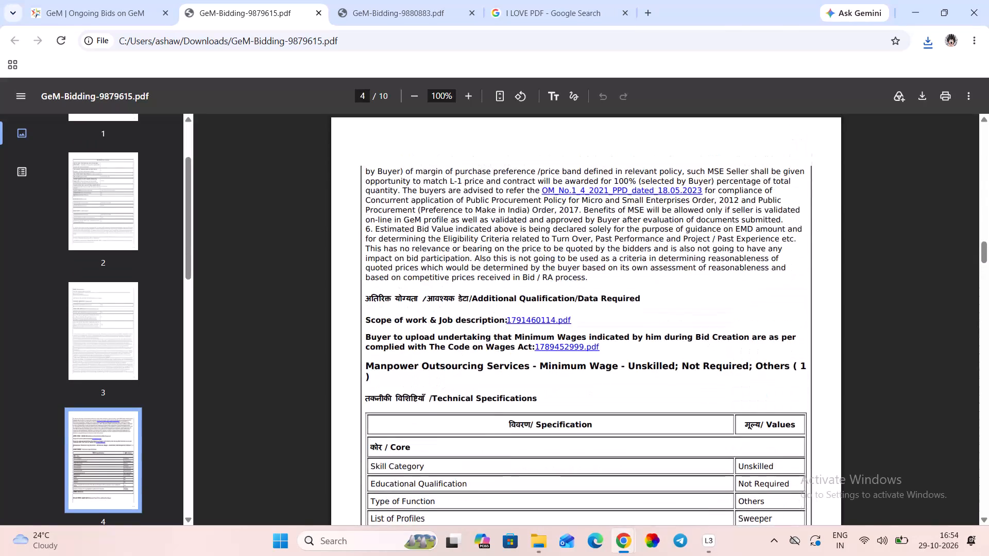
# Open the Scope of work & Job description attachment, 1791460114.pdf, linked in the bid document.
pyautogui.click(542, 322)
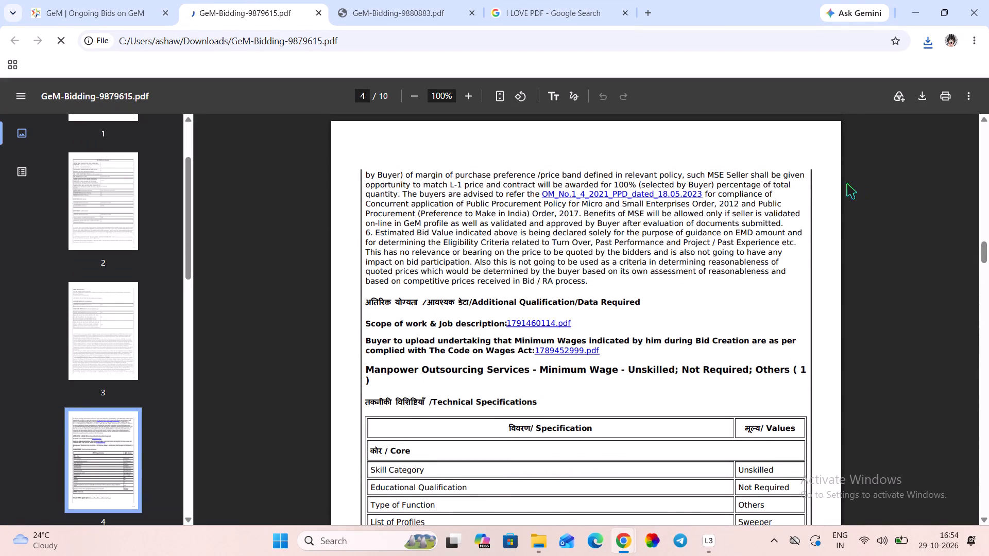
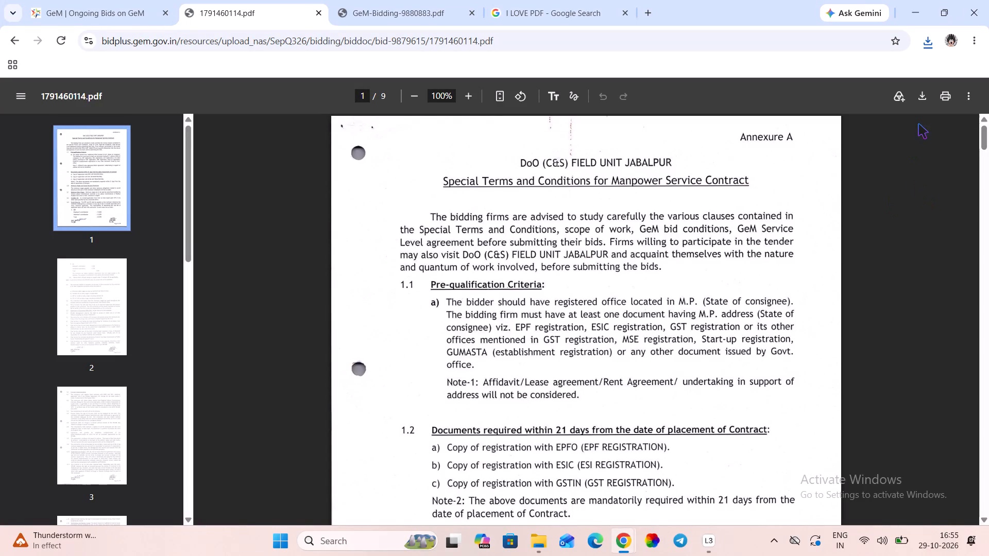
# Save the scope of work PDF to the Downloads folder under the name SCOOP FIEDL UNIT.
pyautogui.click(919, 99)
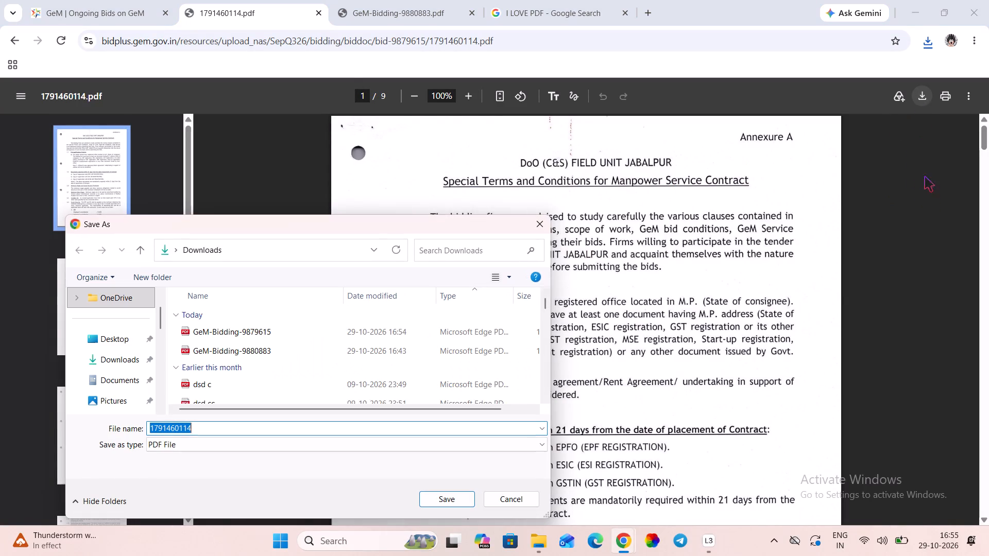
pyautogui.click(238, 428)
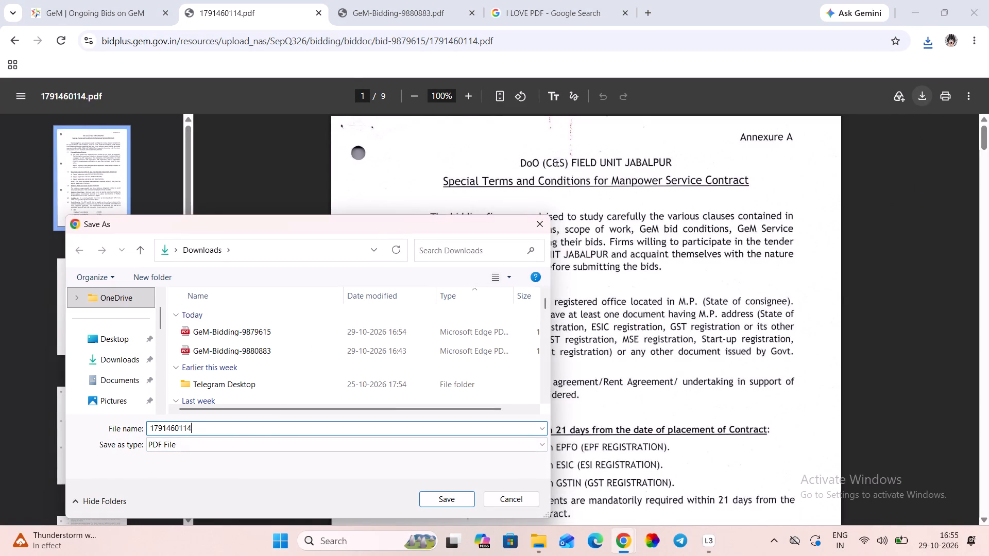
pyautogui.press('BackSpace')
pyautogui.press('BackSpace')
pyautogui.press('BackSpace')
pyautogui.press('BackSpace')
pyautogui.press('BackSpace')
pyautogui.press('BackSpace')
pyautogui.press('BackSpace')
pyautogui.press('BackSpace')
pyautogui.press('BackSpace')
pyautogui.press('BackSpace')
pyautogui.press('BackSpace')
pyautogui.press('BackSpace')
pyautogui.press('BackSpace')
pyautogui.press('BackSpace')
pyautogui.press('BackSpace')
pyautogui.press('BackSpace')
pyautogui.press('BackSpace')
pyautogui.press('BackSpace')
pyautogui.press('BackSpace')
pyautogui.write('SCOOP')
pyautogui.press('space')
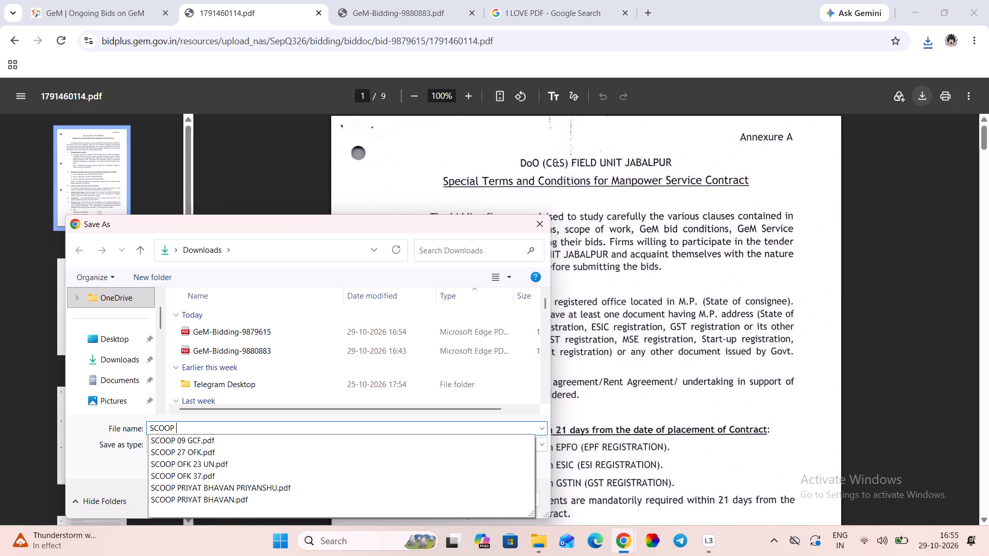
pyautogui.write('FIEDL')
pyautogui.press('space')
pyautogui.write('UNIT')
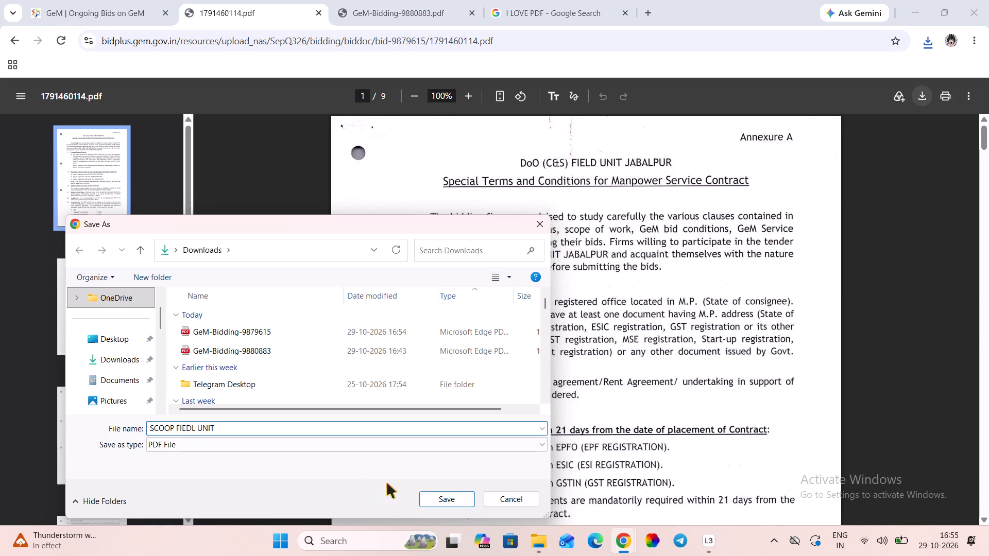
pyautogui.click(455, 502)
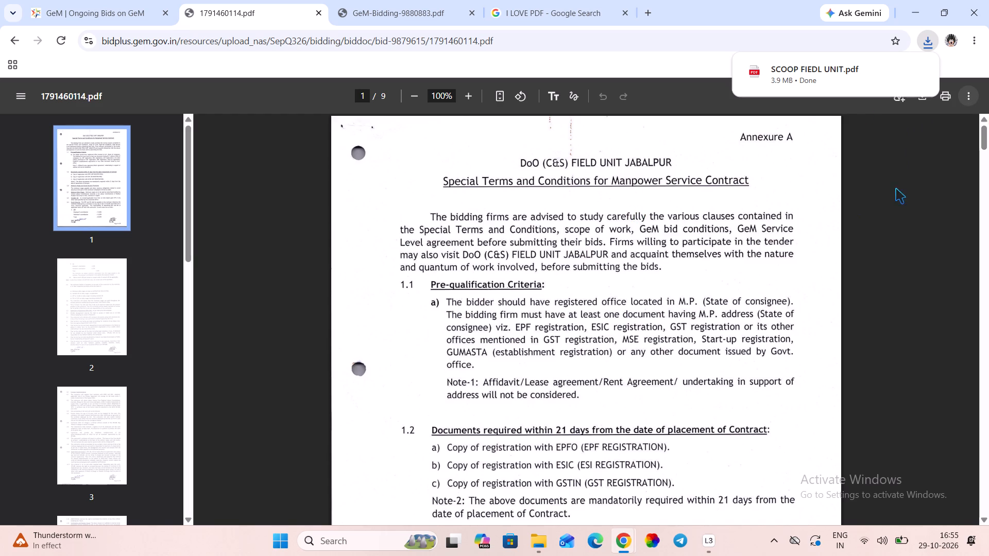
# View the downloaded SCOOP FIEDL UNIT.pdf in the browser and close it again.
pyautogui.click(816, 73)
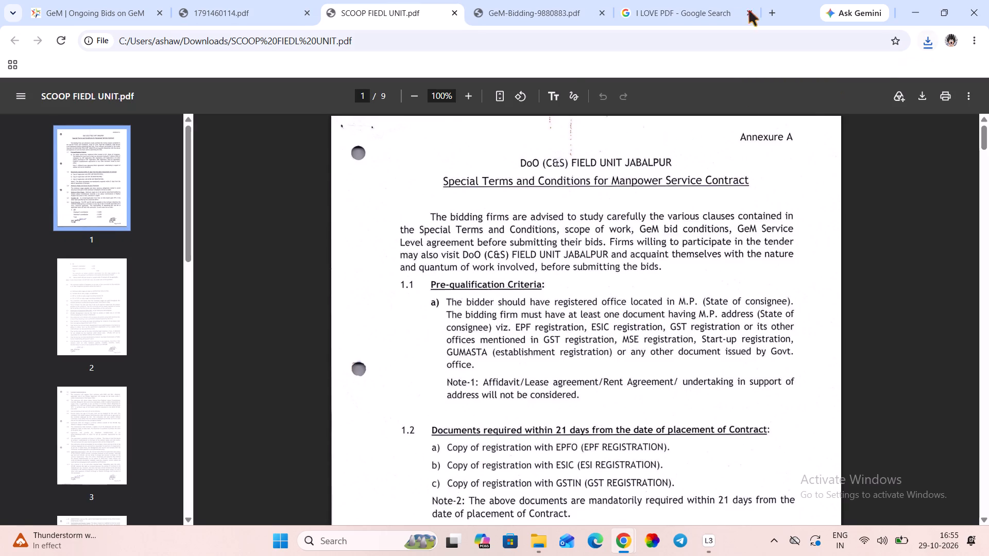
pyautogui.click(455, 10)
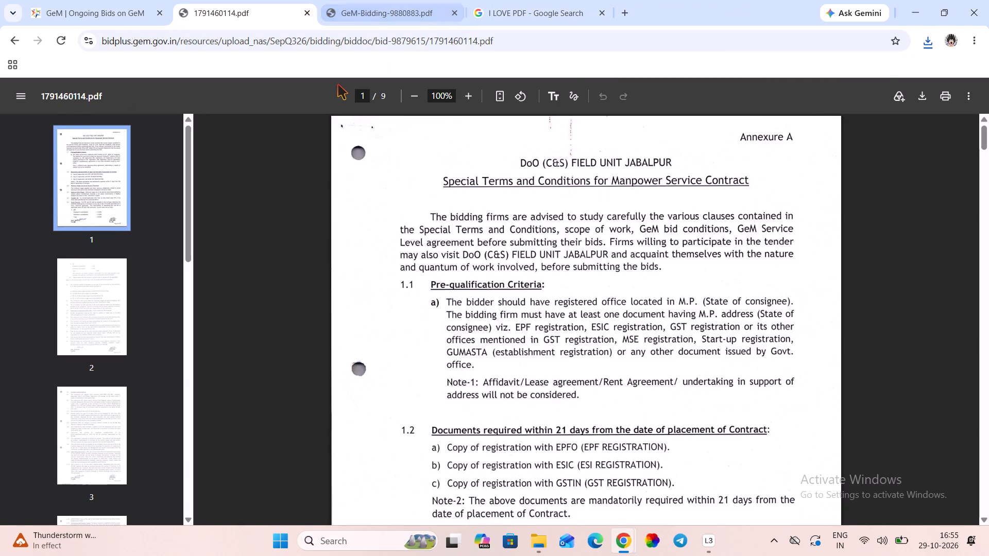
# Minimise the browser, go to the Downloads folder in File Explorer and open SCOOP FIEDL UNIT with Firefox.
pyautogui.click(918, 15)
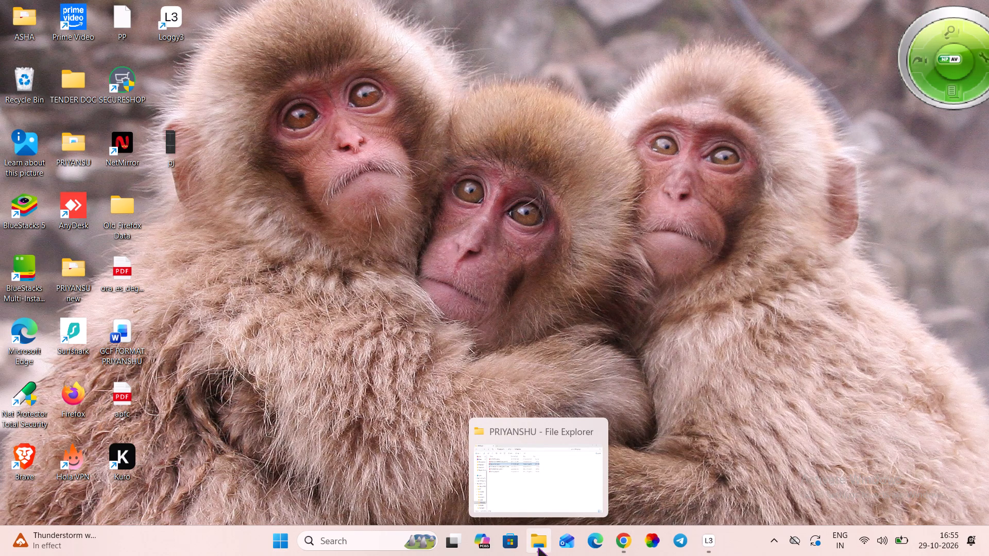
pyautogui.click(514, 486)
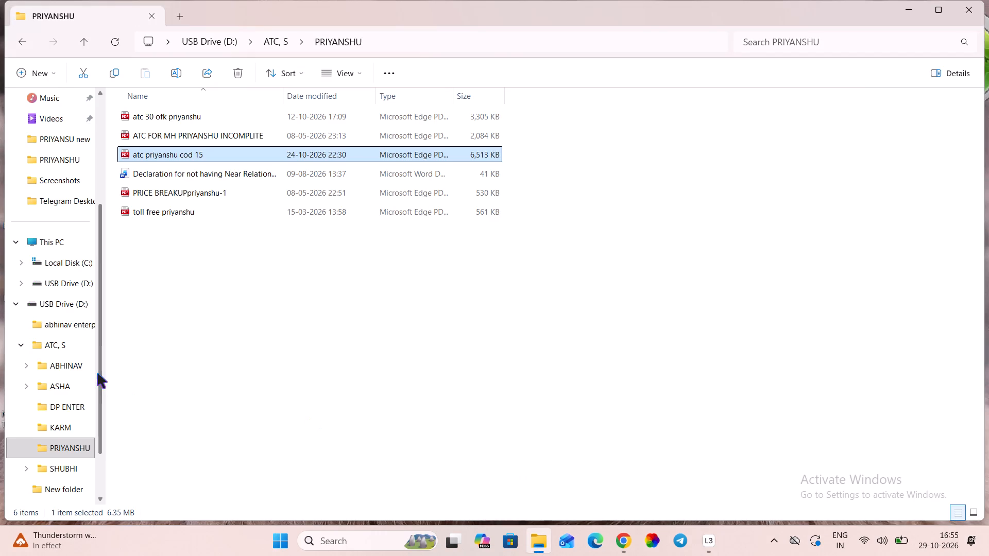
pyautogui.scroll(3, 59, 238)
pyautogui.click(66, 204)
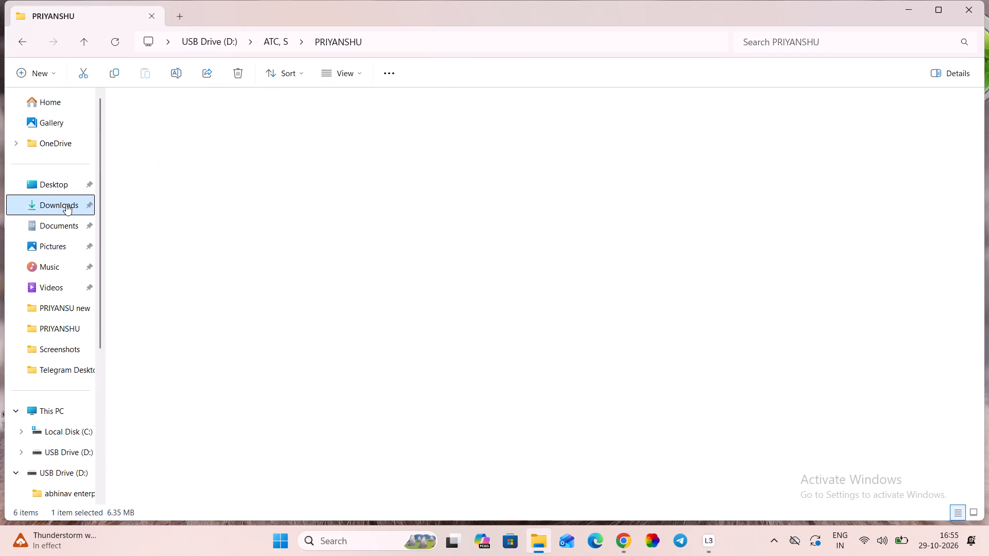
pyautogui.click(247, 131)
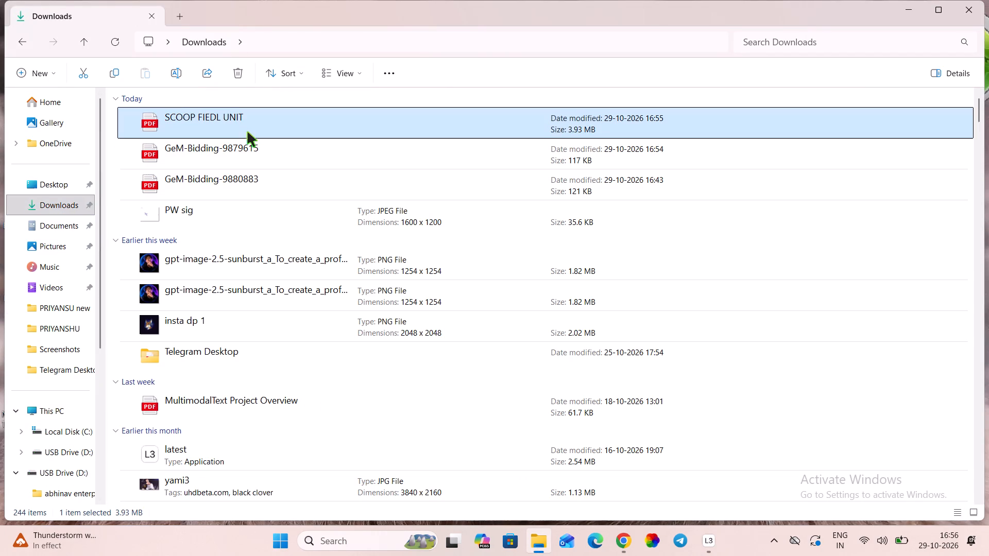
pyautogui.rightClick(247, 131)
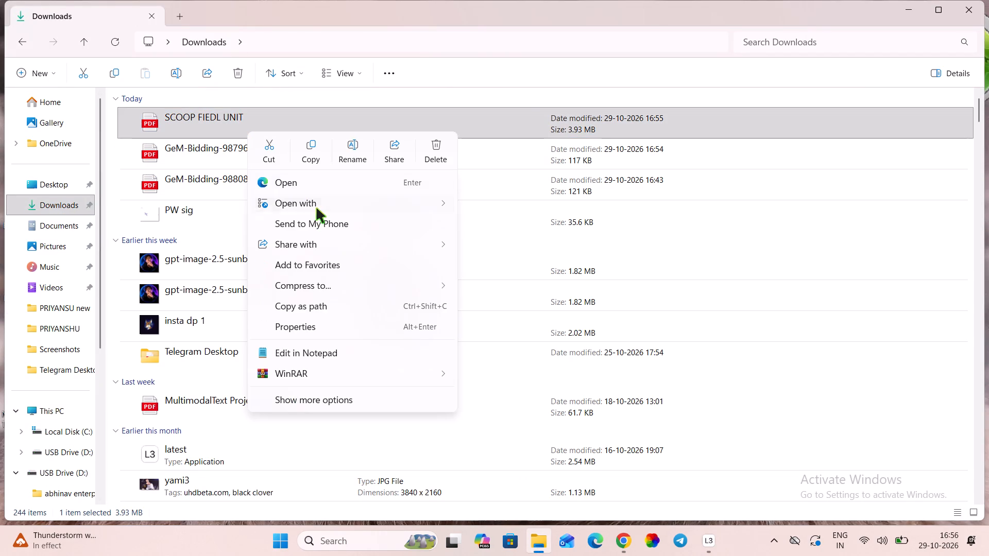
pyautogui.click(504, 229)
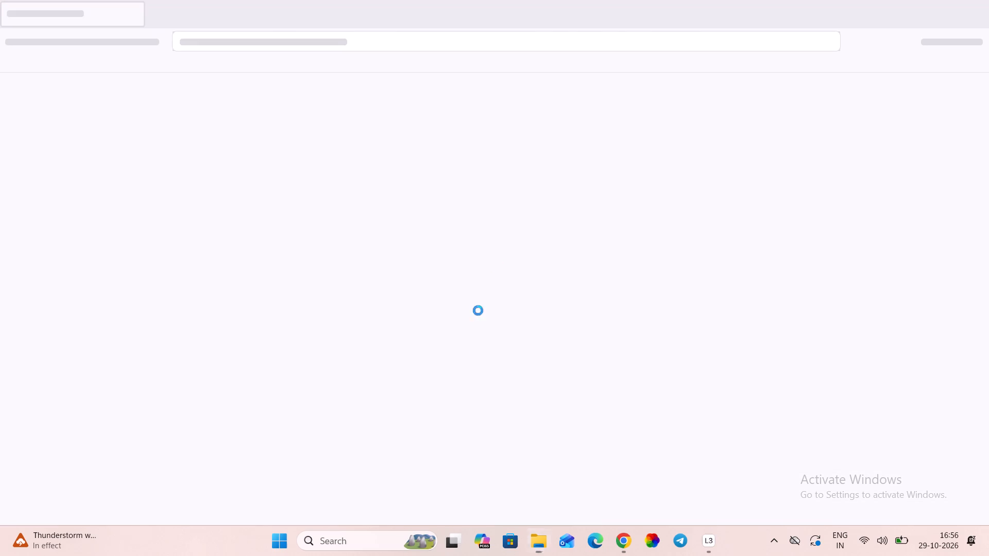
# Return to File Explorer and look through the PRIYANSHU folder under ATC, S on USB Drive (D:).
pyautogui.doubleClick(508, 546)
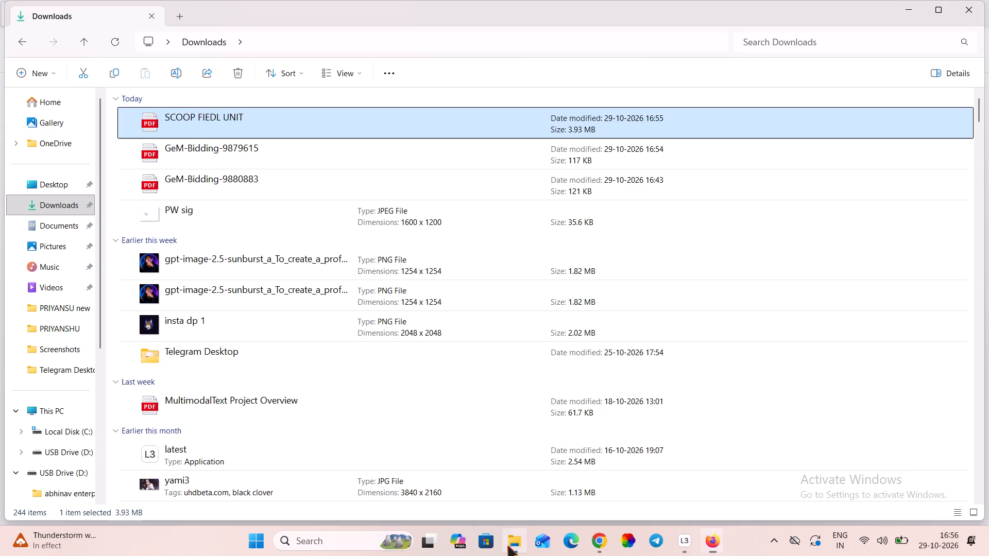
pyautogui.click(509, 544)
pyautogui.scroll(-2, 47, 401)
pyautogui.scroll(1, 46, 402)
pyautogui.scroll(-1, 46, 402)
pyautogui.scroll(1, 46, 403)
pyautogui.scroll(-1, 46, 403)
pyautogui.scroll(1, 46, 403)
pyautogui.scroll(-2, 46, 403)
pyautogui.scroll(1, 46, 403)
pyautogui.scroll(-1, 46, 403)
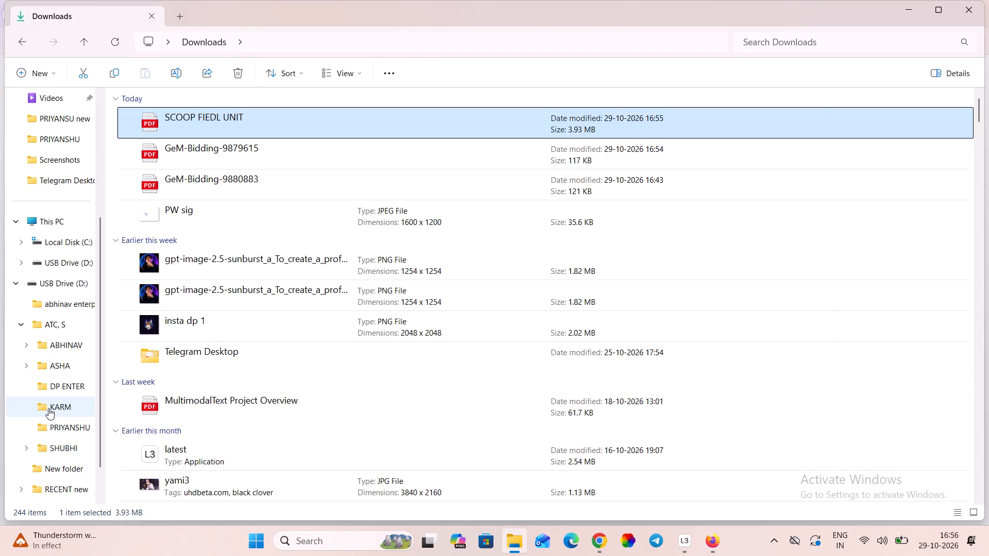
pyautogui.scroll(-2, 59, 467)
pyautogui.scroll(1, 59, 467)
pyautogui.scroll(-2, 59, 467)
pyautogui.scroll(1, 59, 467)
pyautogui.scroll(-1, 59, 467)
pyautogui.scroll(1, 60, 467)
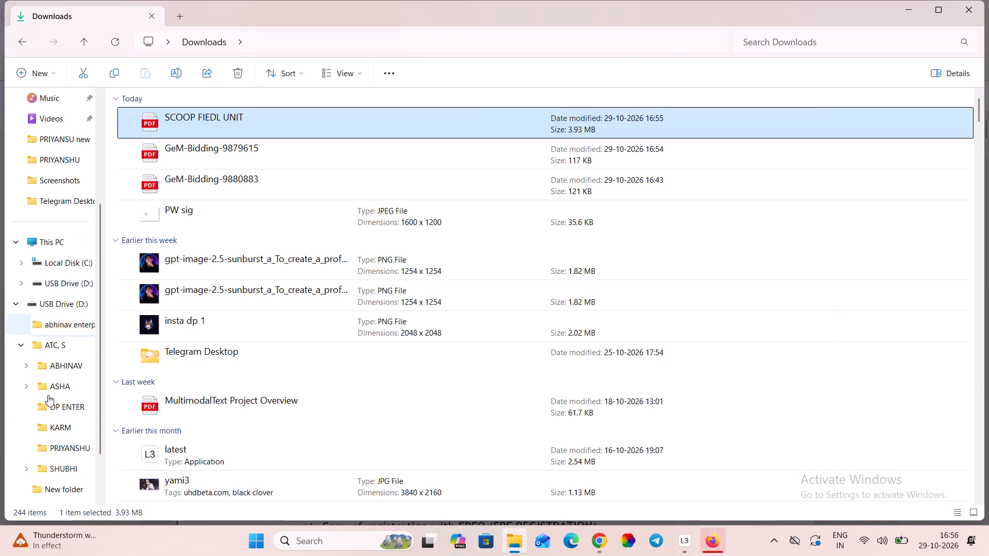
pyautogui.scroll(-4, 53, 440)
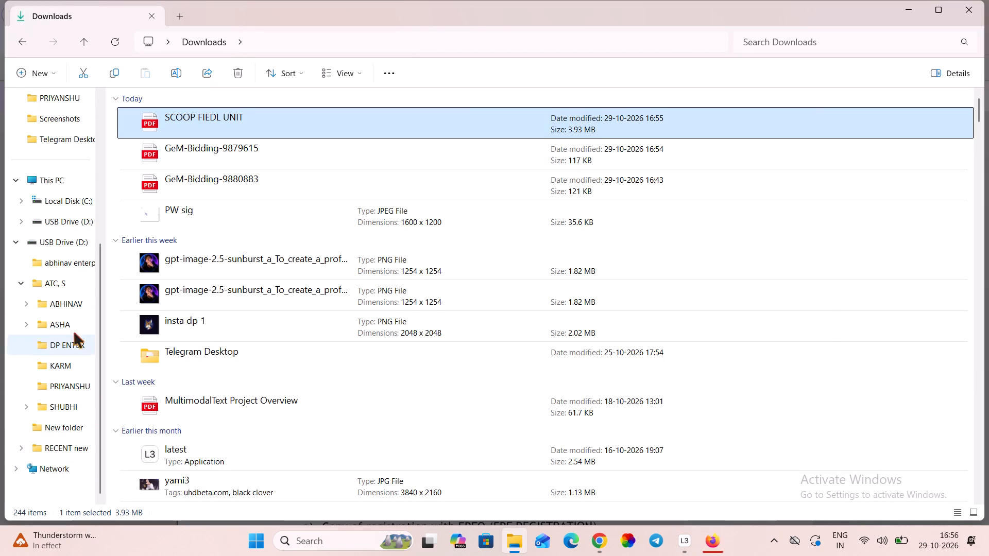
pyautogui.doubleClick(65, 387)
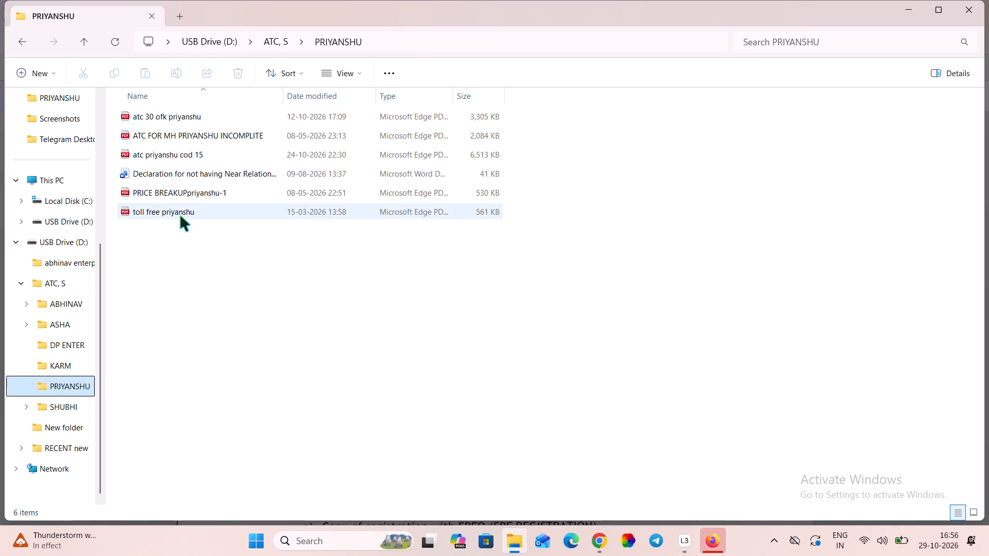
pyautogui.doubleClick(61, 384)
# Open the image priyanshu signature _page-0001 from RECENT new > PRIYANSU new and copy it to the clipboard.
pyautogui.click(64, 449)
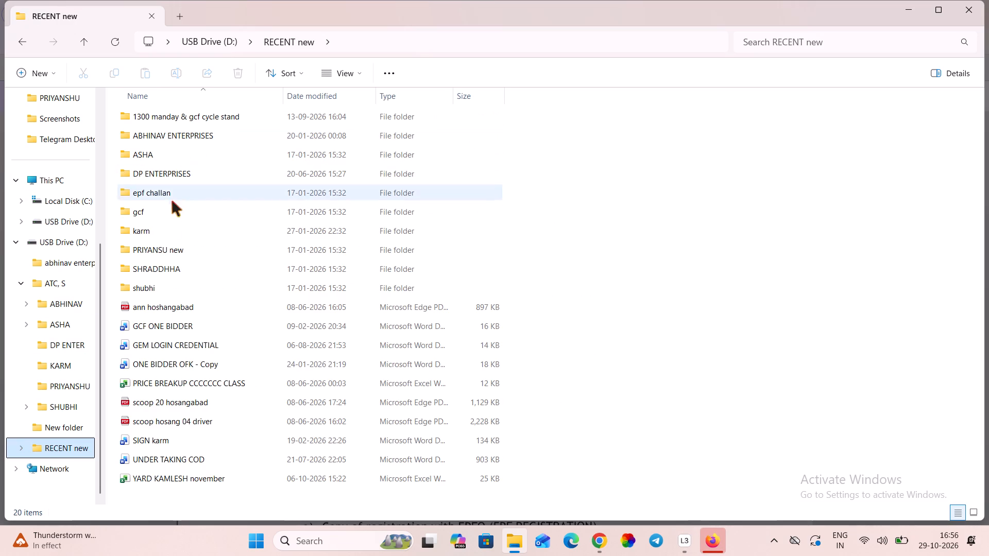
pyautogui.doubleClick(174, 249)
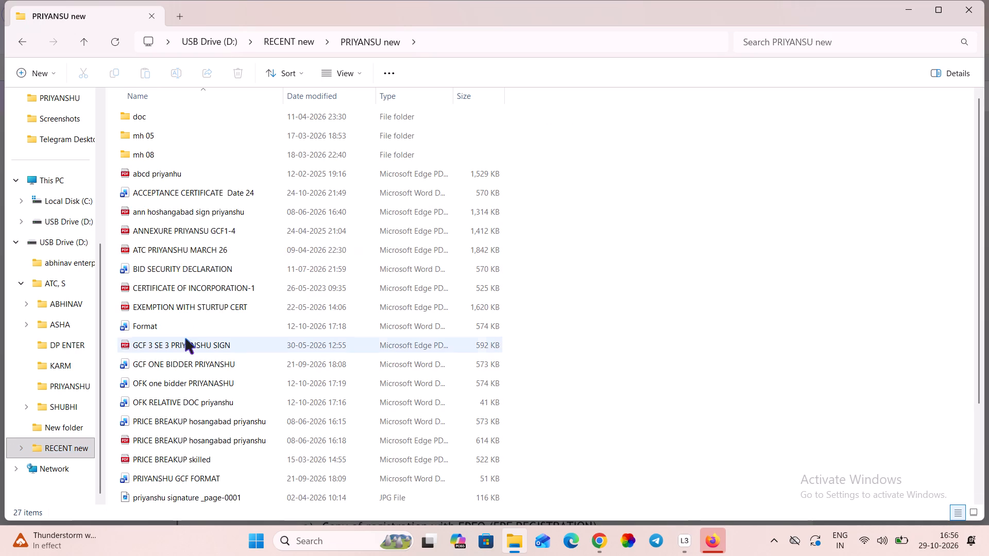
pyautogui.scroll(-3, 185, 337)
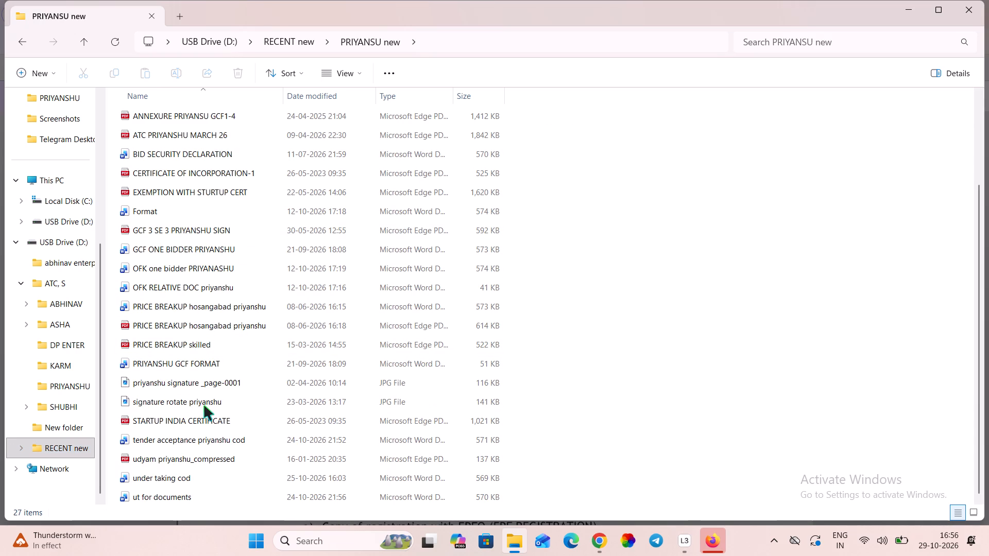
pyautogui.scroll(1, 234, 379)
pyautogui.scroll(-1, 234, 379)
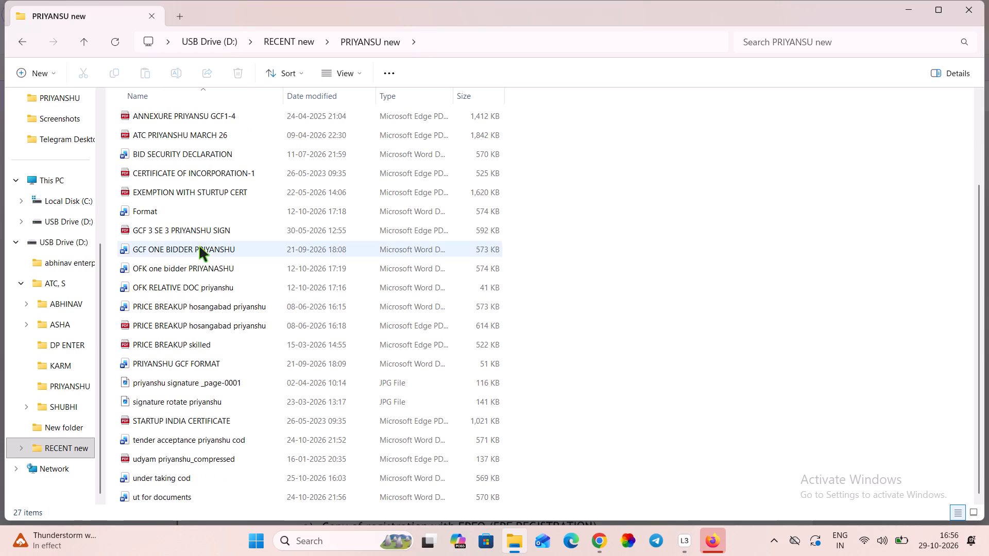
pyautogui.doubleClick(221, 381)
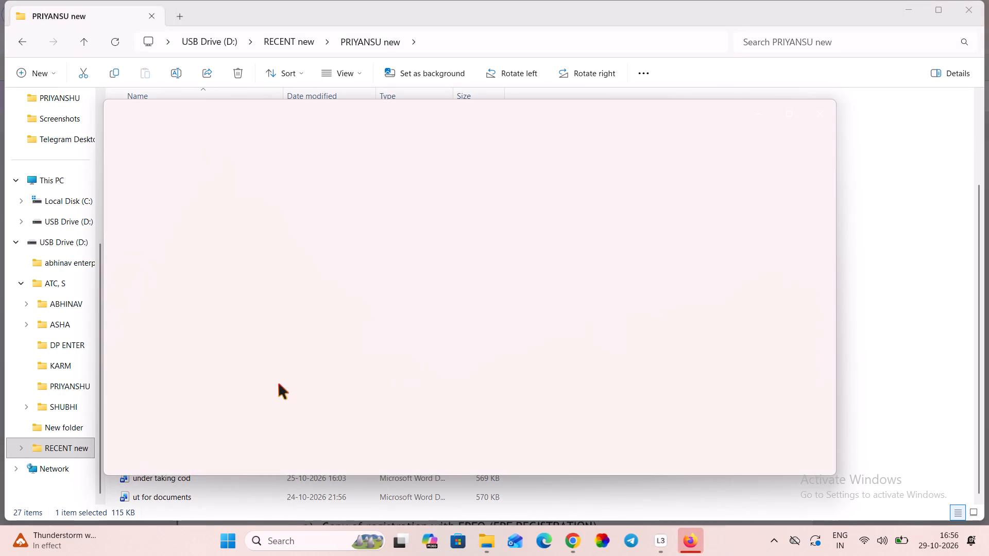
pyautogui.click(282, 115)
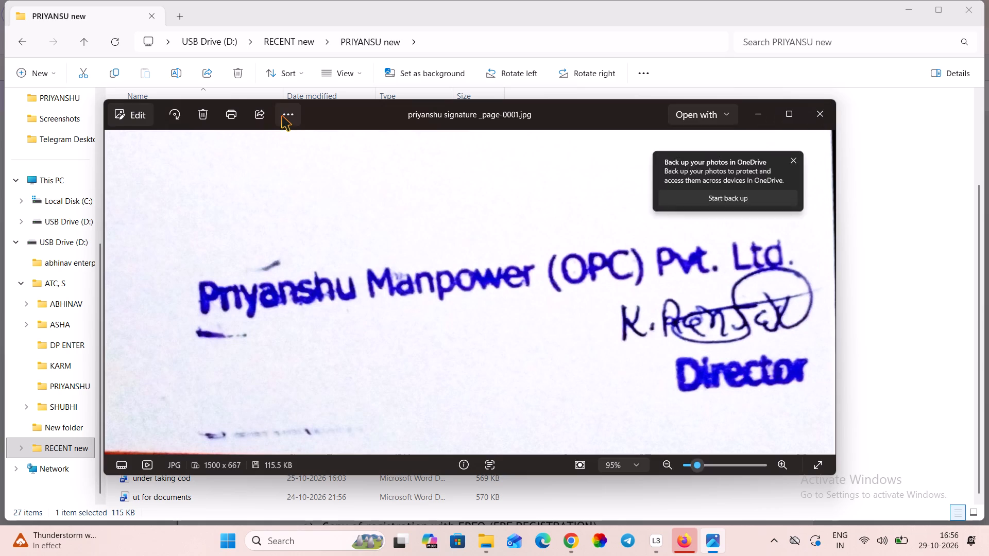
pyautogui.click(204, 158)
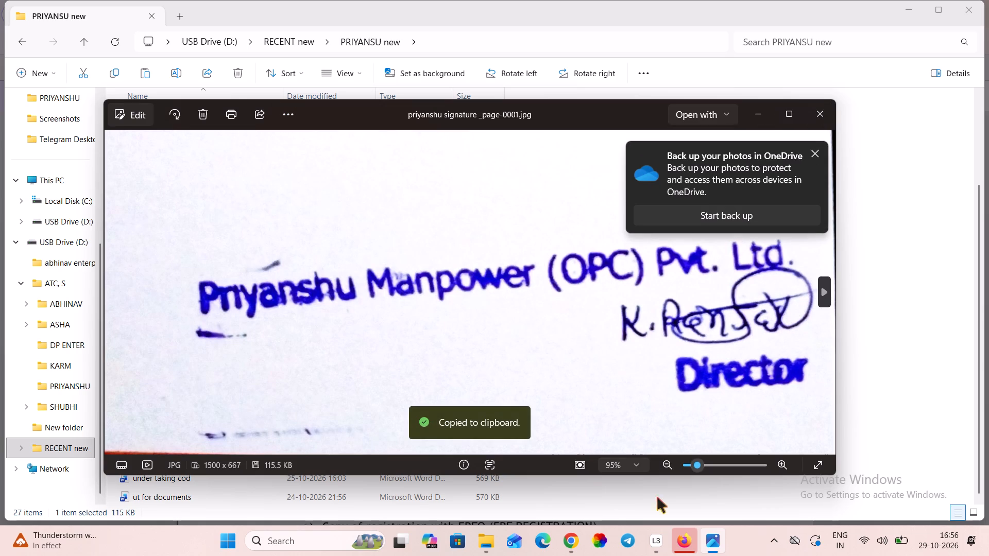
# Switch to SCOOP FIEDL UNIT.pdf in Firefox, dismiss the introductory pop-up and go to the lower part of page 1.
pyautogui.click(686, 544)
pyautogui.click(578, 153)
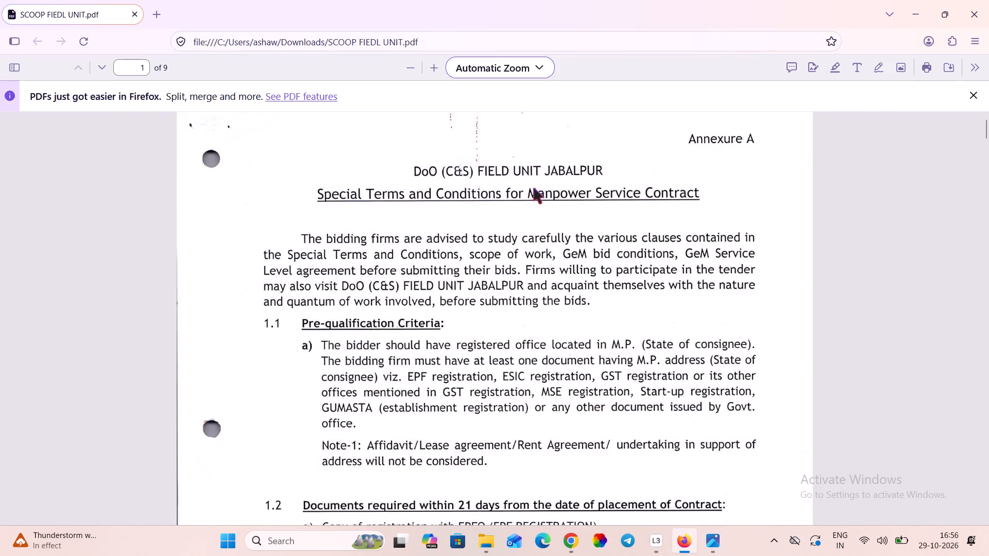
pyautogui.scroll(-8, 534, 188)
pyautogui.scroll(1, 533, 188)
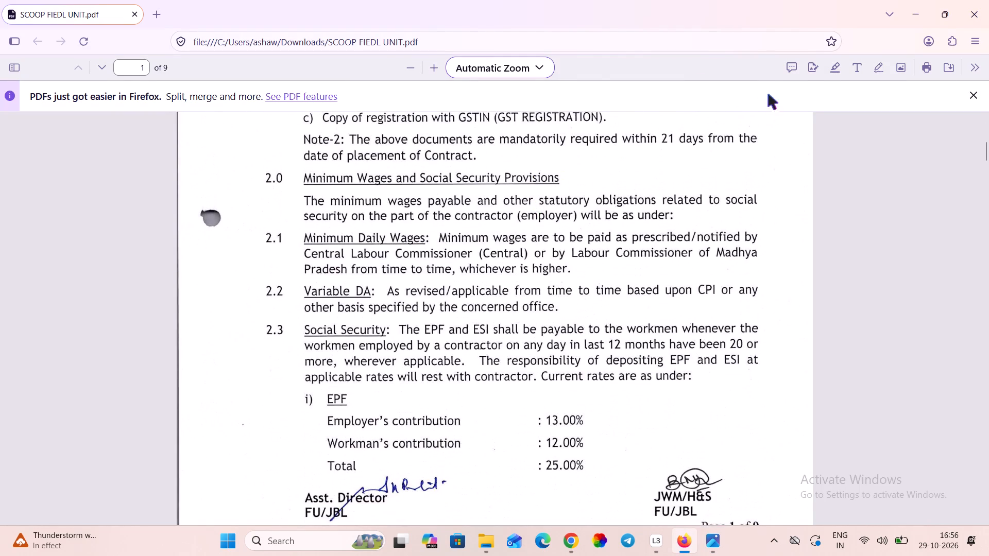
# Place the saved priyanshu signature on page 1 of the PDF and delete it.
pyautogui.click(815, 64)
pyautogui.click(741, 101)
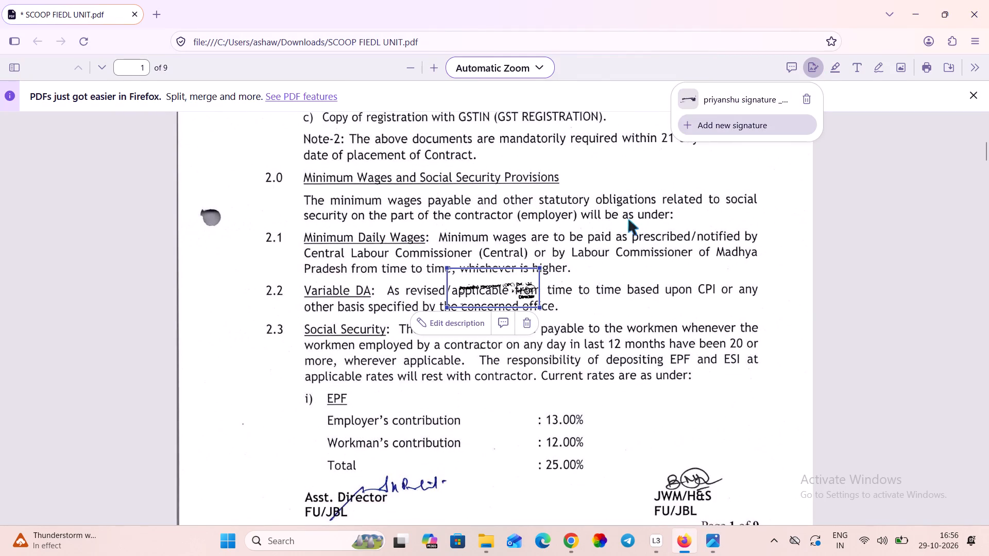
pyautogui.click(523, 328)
# Paste the copied company stamp and signature image onto page 1, leaving its alt text empty.
pyautogui.scroll(-5, 515, 341)
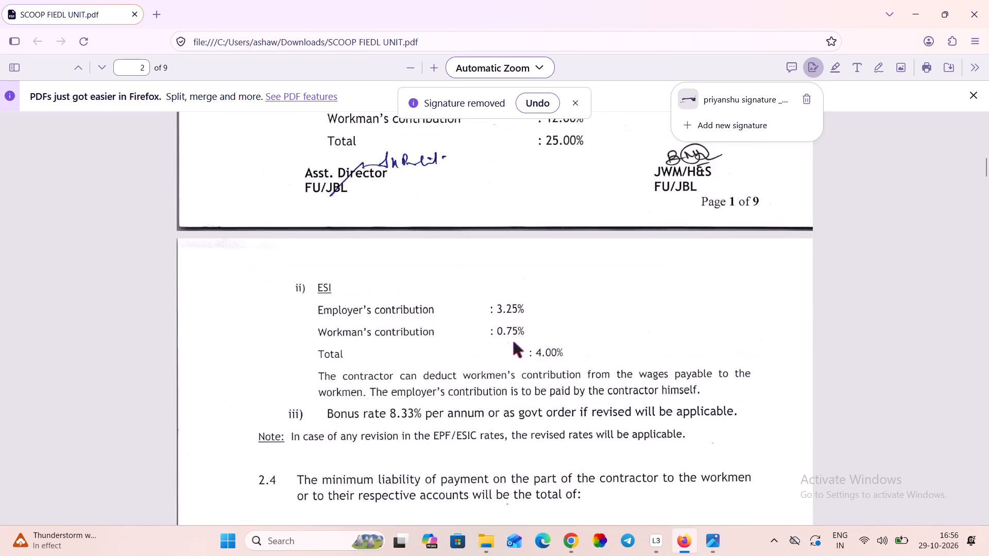
pyautogui.scroll(5, 514, 341)
pyautogui.scroll(-3, 503, 317)
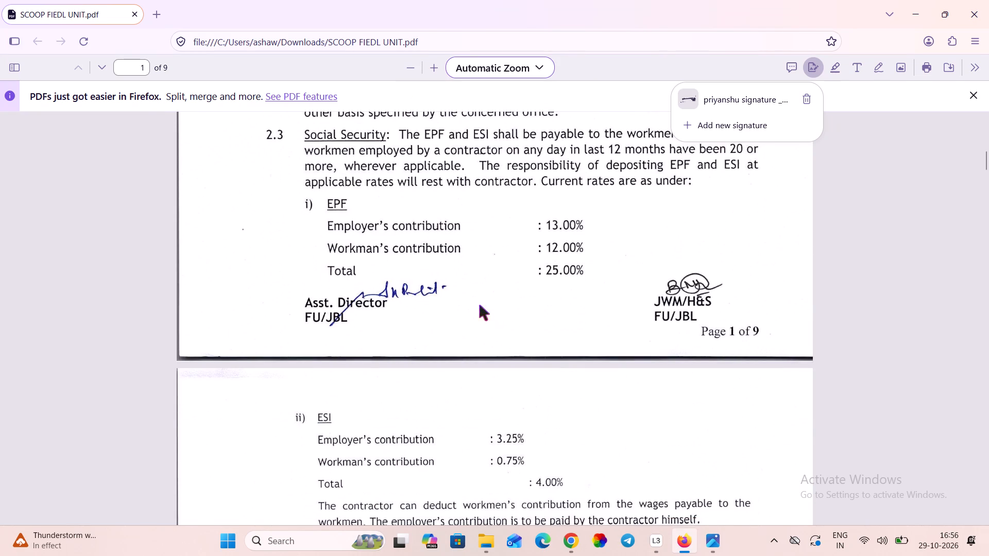
pyautogui.hotkey('ctrl', 'v')
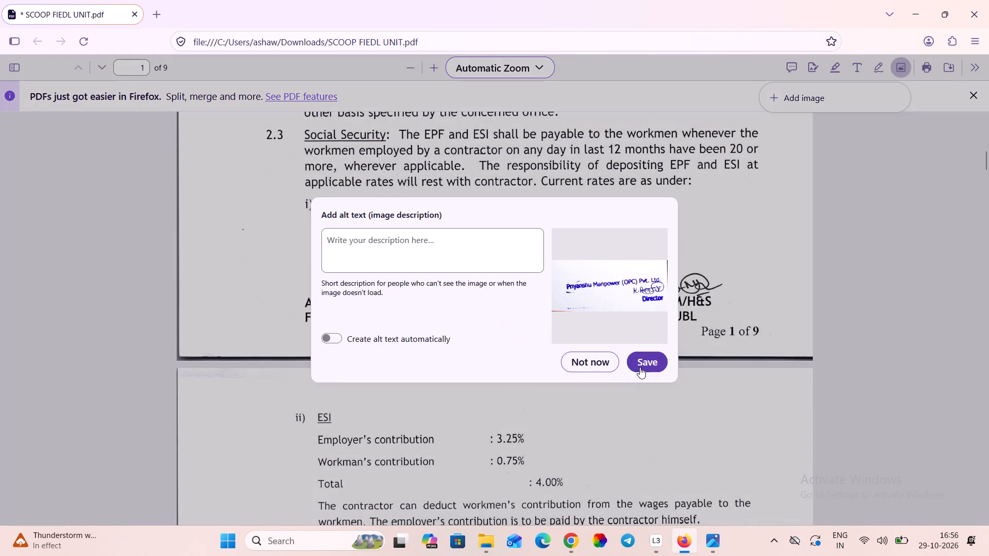
pyautogui.click(640, 367)
pyautogui.scroll(2, 290, 160)
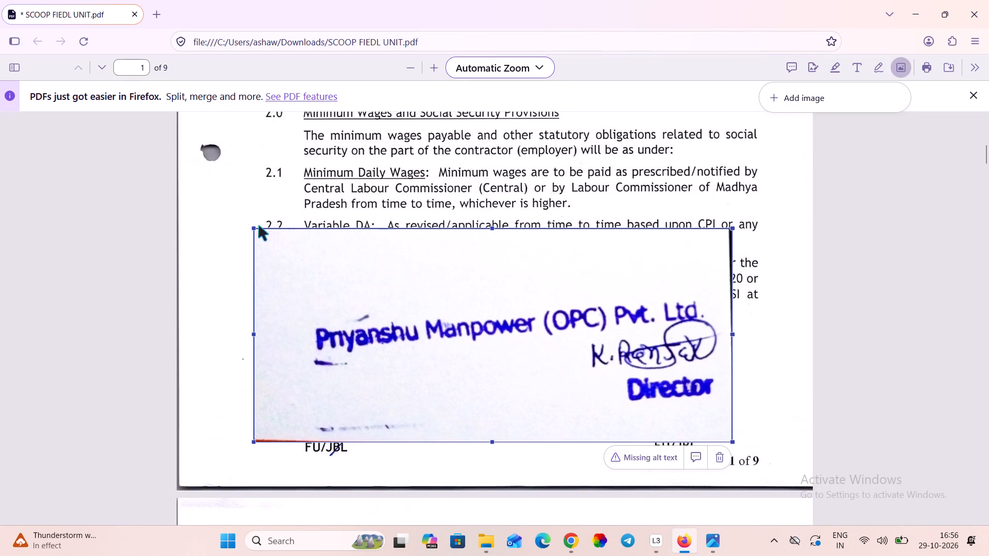
# Shrink the pasted stamp and signature on page 1 and place it just above the JWM/H&S signature, beside the EPF rates.
pyautogui.moveTo(253, 227); pyautogui.dragTo(253, 227)
pyautogui.moveTo(253, 227); pyautogui.dragTo(594, 387)
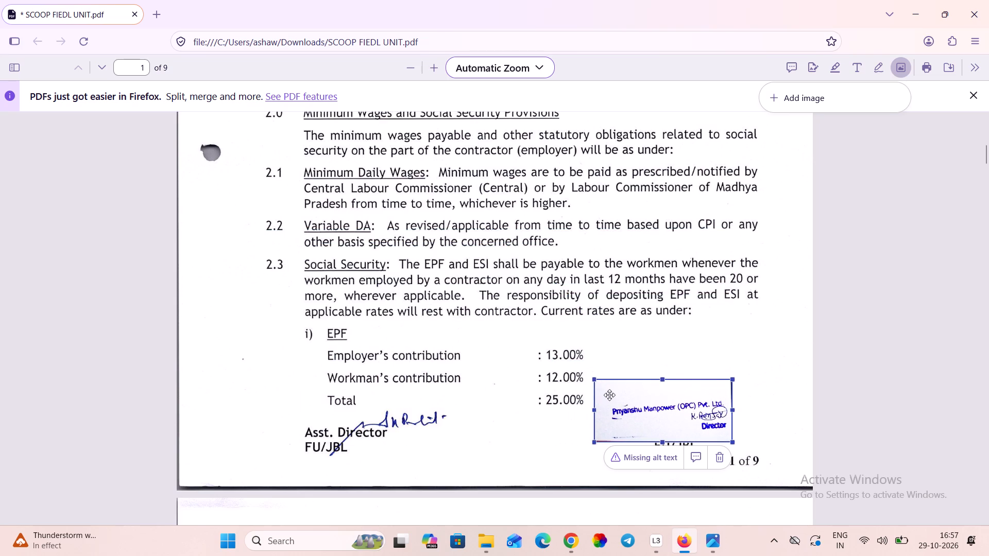
pyautogui.moveTo(616, 397); pyautogui.dragTo(661, 349)
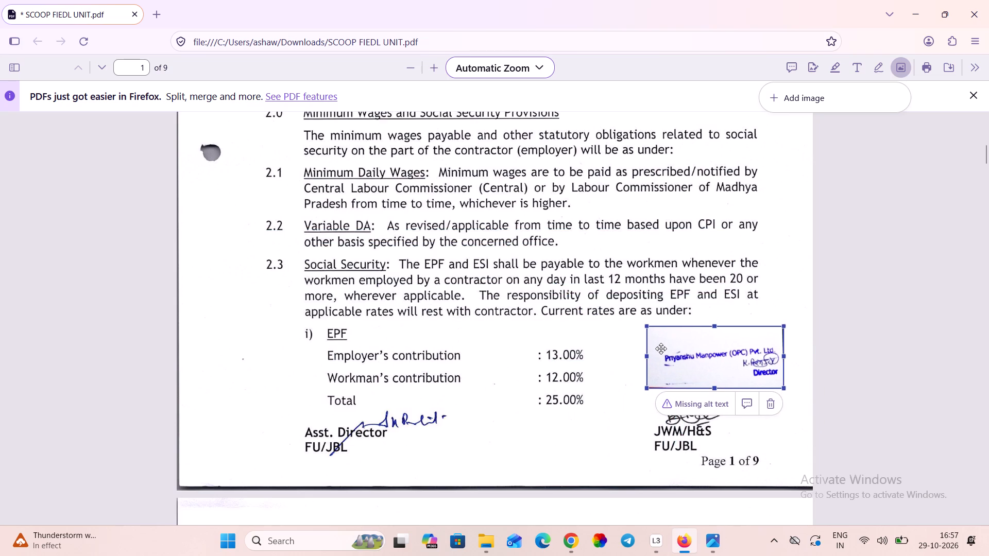
pyautogui.moveTo(661, 349); pyautogui.dragTo(643, 349)
pyautogui.click(593, 342)
# Paste the stamp and signature image with empty alt text, shrink it and place it between the two signatures at the bottom of page 2.
pyautogui.scroll(-1, 592, 335)
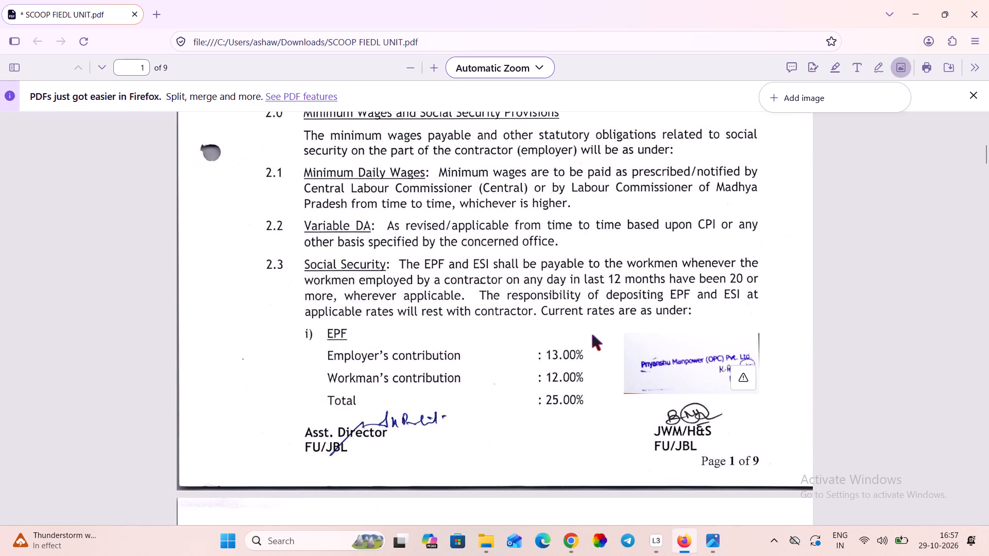
pyautogui.scroll(-1, 592, 335)
pyautogui.scroll(1, 592, 335)
pyautogui.scroll(-8, 592, 335)
pyautogui.scroll(1, 592, 334)
pyautogui.scroll(-2, 592, 334)
pyautogui.scroll(1, 592, 333)
pyautogui.scroll(-9, 592, 333)
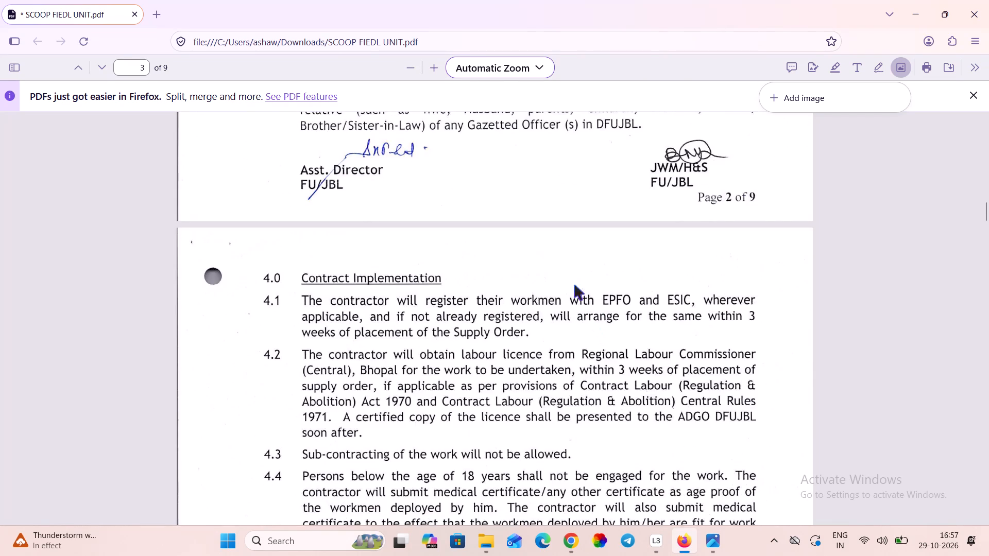
pyautogui.hotkey('ctrl', 'v')
pyautogui.click(652, 363)
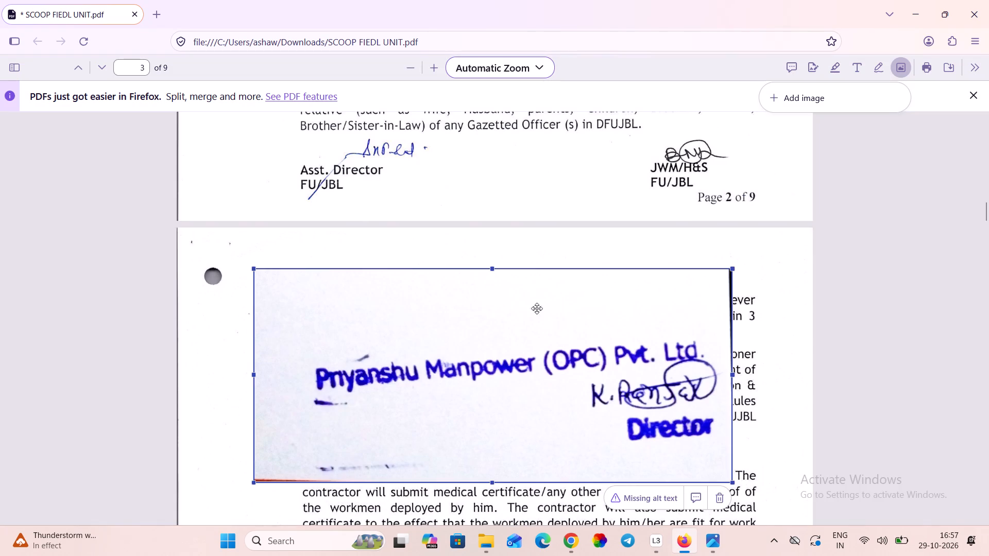
pyautogui.moveTo(252, 269); pyautogui.dragTo(525, 350)
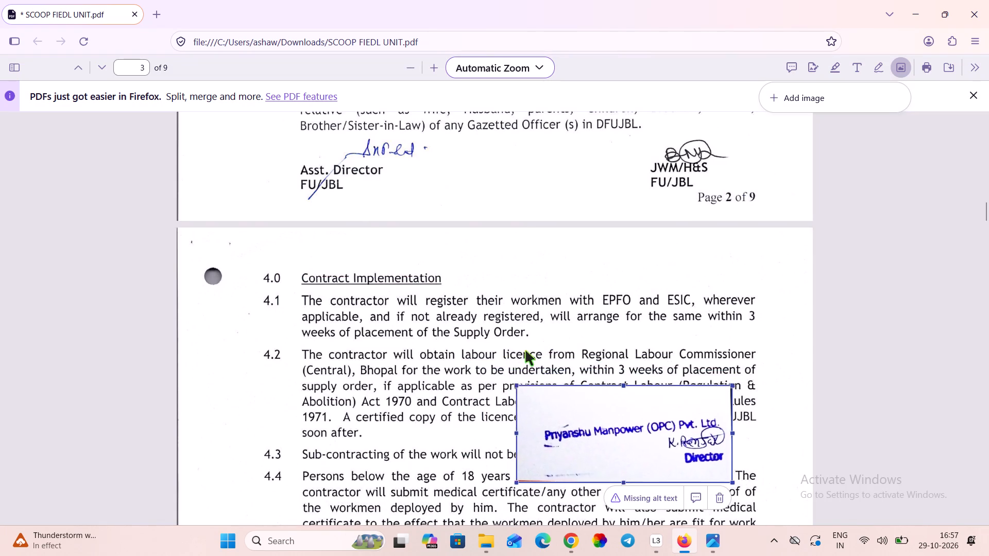
pyautogui.moveTo(525, 350); pyautogui.dragTo(600, 383)
pyautogui.moveTo(678, 456); pyautogui.dragTo(540, 190)
pyautogui.click(633, 245)
# Paste the stamp and signature with empty alt text on page 3, shrink it and move it between the officers' signatures at the page bottom.
pyautogui.scroll(-4, 633, 245)
pyautogui.scroll(2, 633, 245)
pyautogui.scroll(-2, 633, 245)
pyautogui.scroll(1, 633, 245)
pyautogui.scroll(-3, 633, 245)
pyautogui.scroll(2, 633, 245)
pyautogui.scroll(-8, 633, 245)
pyautogui.hotkey('ctrl', 'v')
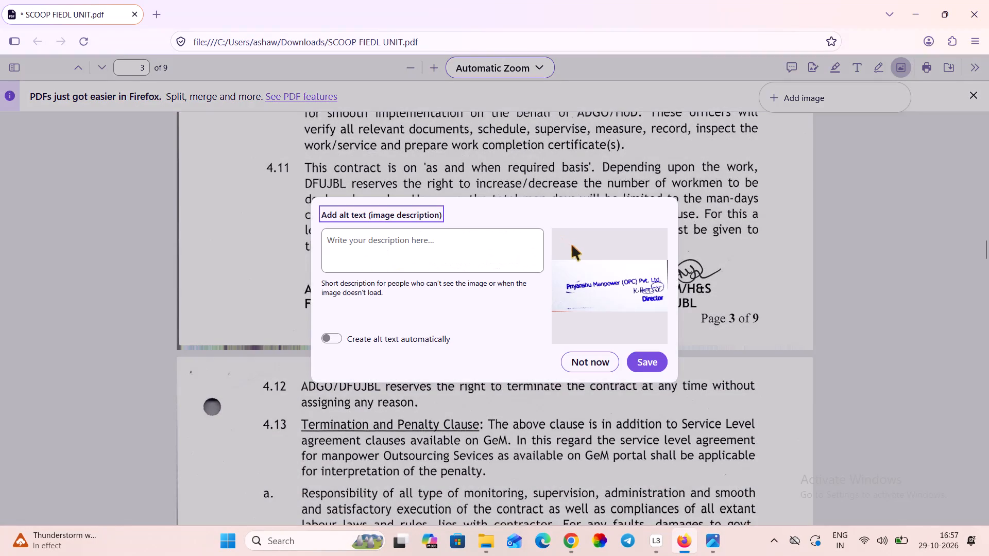
pyautogui.click(646, 370)
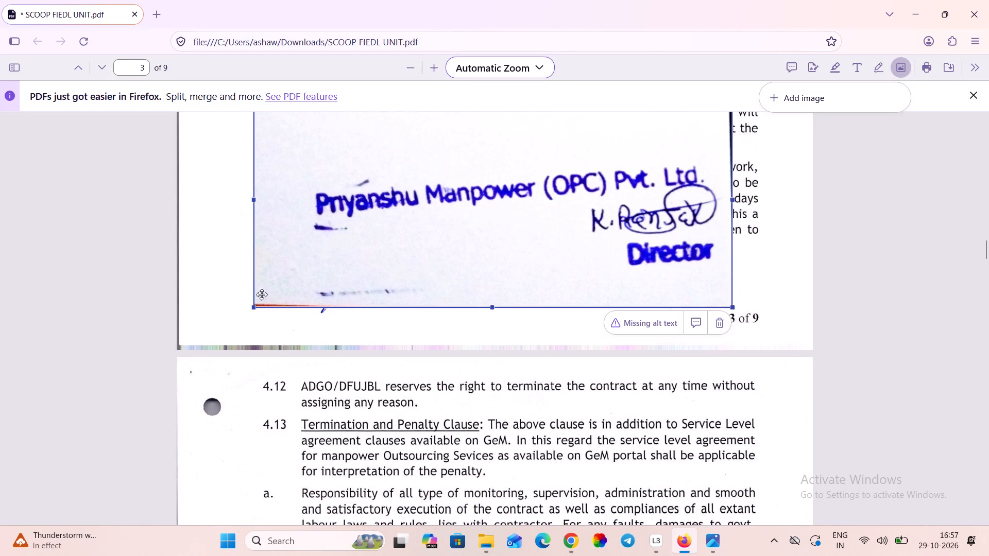
pyautogui.moveTo(252, 310); pyautogui.dragTo(591, 214)
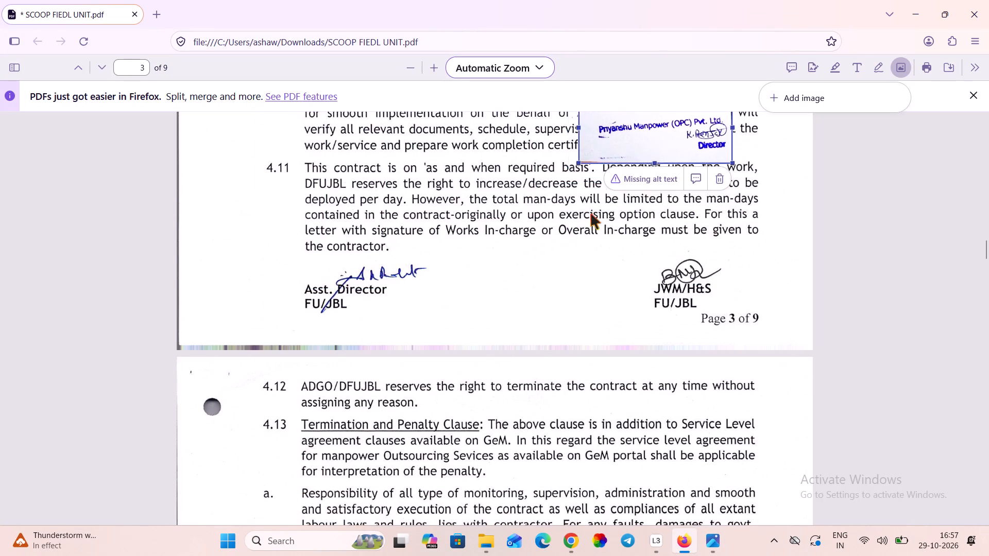
pyautogui.moveTo(591, 214); pyautogui.dragTo(598, 211)
pyautogui.moveTo(647, 129); pyautogui.dragTo(503, 300)
pyautogui.click(598, 268)
# Add the stamp and signature to page 4 without alt text, sized to fit between the Asst. Director and JWM/H&S signatures.
pyautogui.scroll(-12, 598, 268)
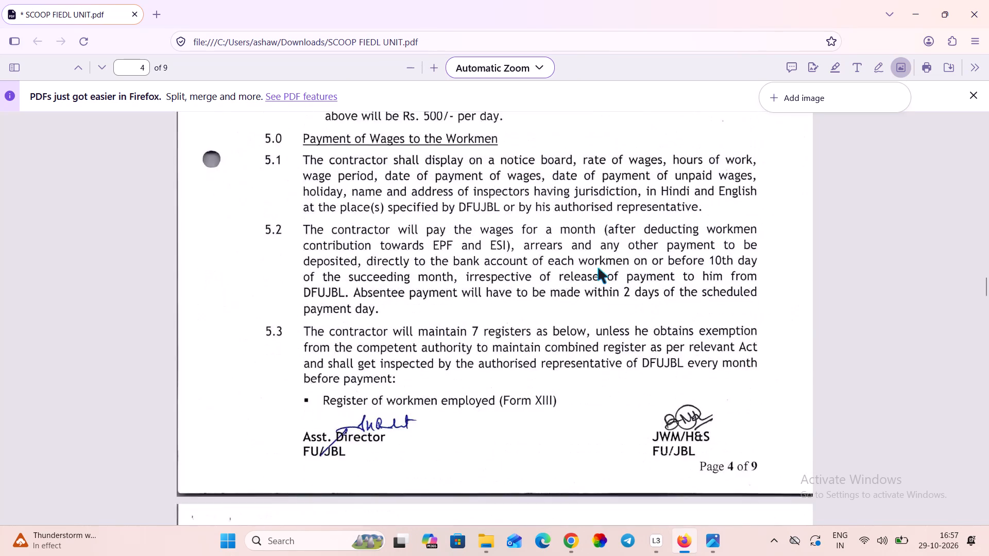
pyautogui.scroll(-2, 598, 268)
pyautogui.hotkey('ctrl', 'v')
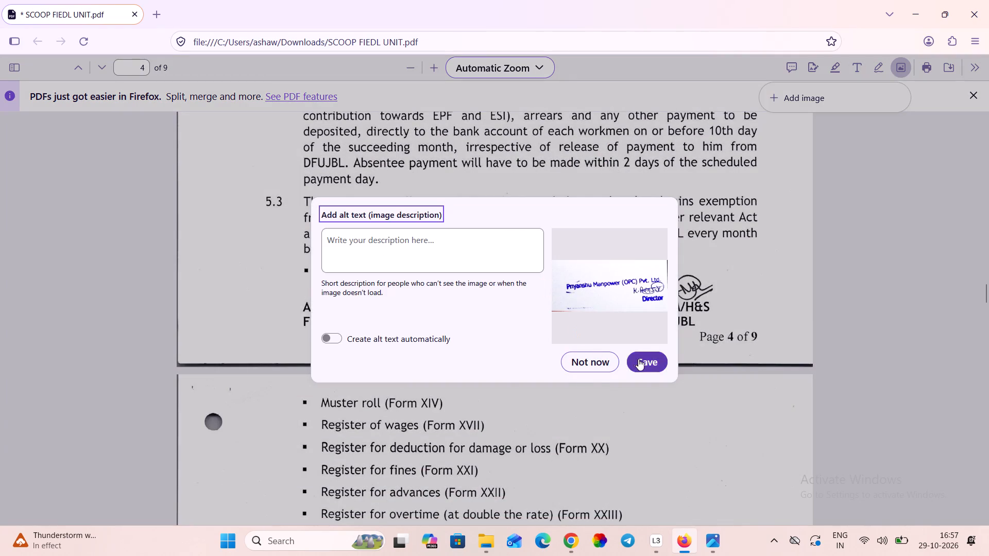
pyautogui.click(641, 359)
pyautogui.moveTo(253, 318); pyautogui.dragTo(253, 318)
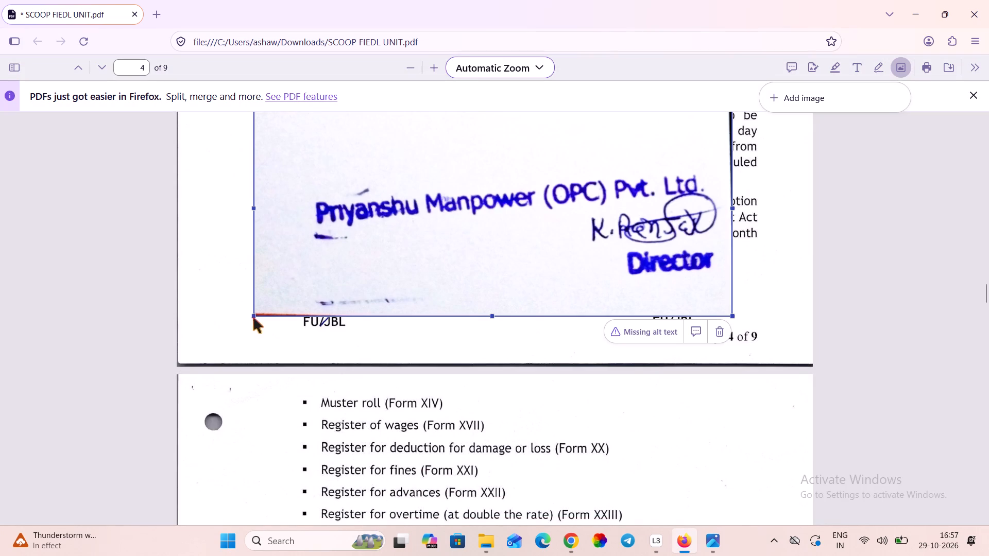
pyautogui.moveTo(253, 318); pyautogui.dragTo(565, 207)
pyautogui.moveTo(661, 129); pyautogui.dragTo(625, 211)
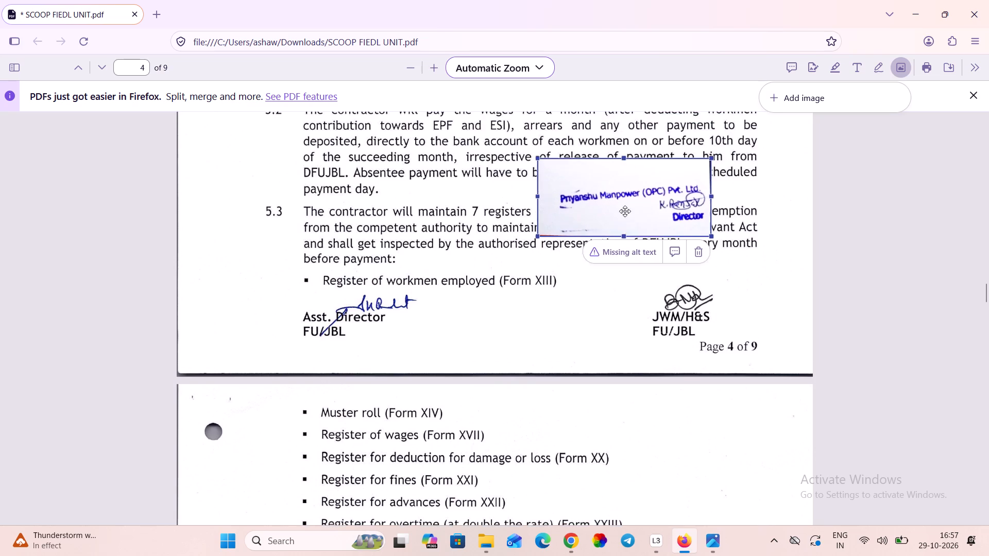
pyautogui.moveTo(625, 211); pyautogui.dragTo(553, 306)
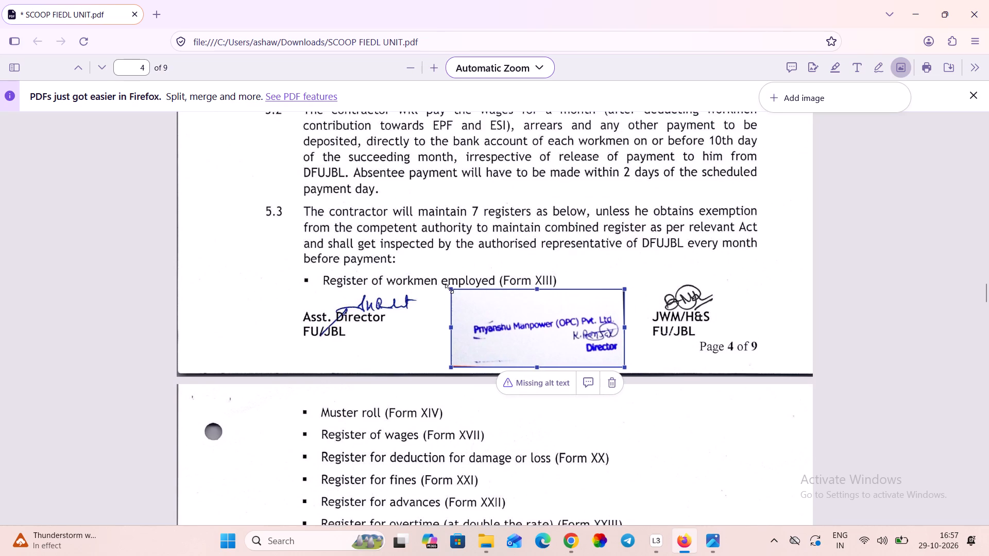
pyautogui.moveTo(449, 289); pyautogui.dragTo(469, 304)
pyautogui.click(577, 270)
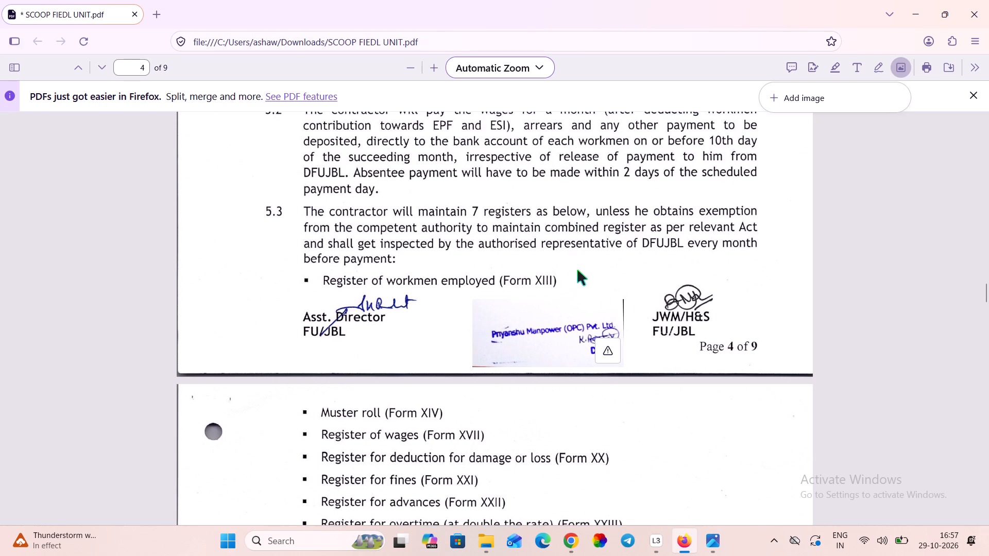
# Add the stamp and signature to page 5 without alt text, reduced and centred between the two officers' signatures below clause 6.3.
pyautogui.scroll(-7, 577, 269)
pyautogui.scroll(1, 577, 270)
pyautogui.scroll(-2, 577, 270)
pyautogui.scroll(1, 577, 270)
pyautogui.scroll(-1, 576, 270)
pyautogui.scroll(1, 576, 270)
pyautogui.scroll(-2, 576, 270)
pyautogui.scroll(1, 576, 270)
pyautogui.scroll(-11, 576, 270)
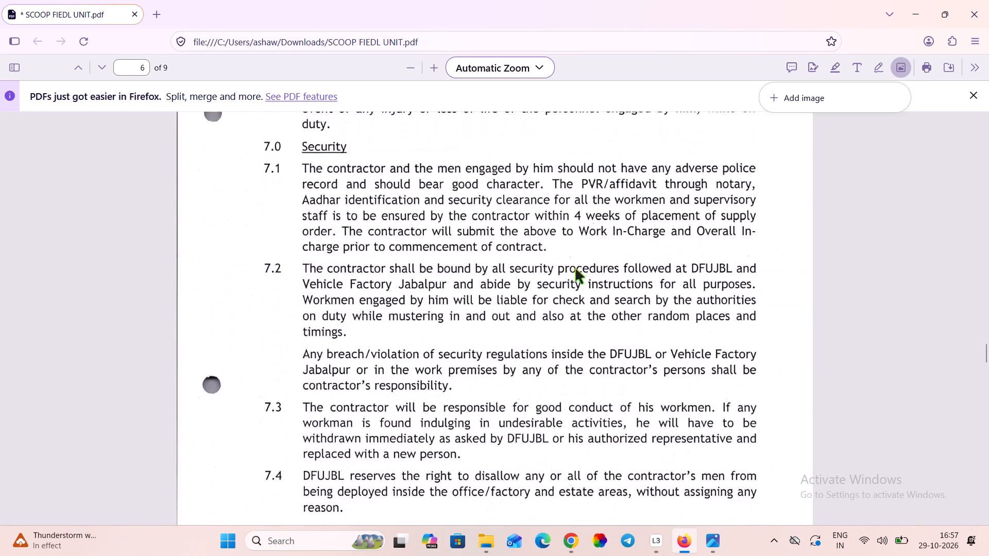
pyautogui.scroll(1, 575, 266)
pyautogui.scroll(3, 546, 208)
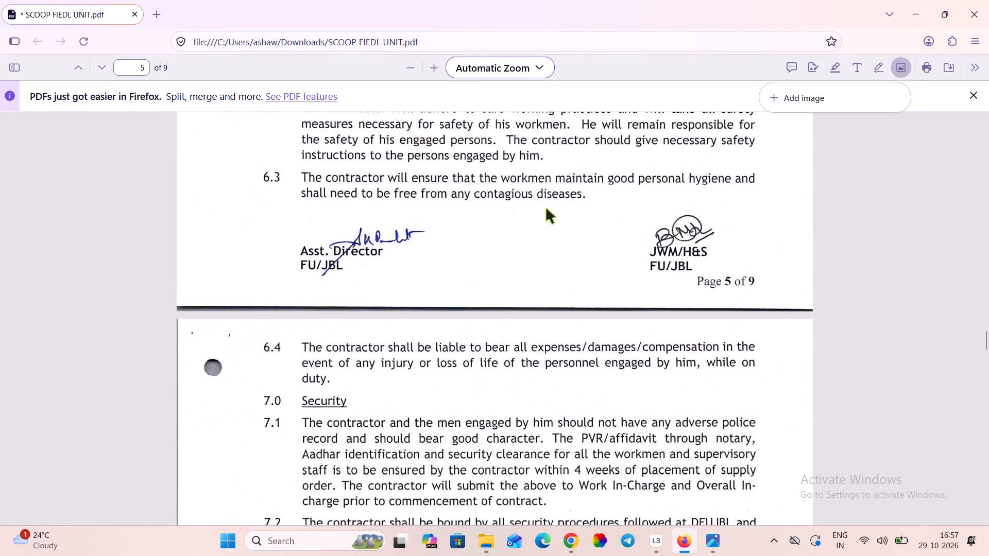
pyautogui.hotkey('ctrl', 'v')
pyautogui.click(648, 356)
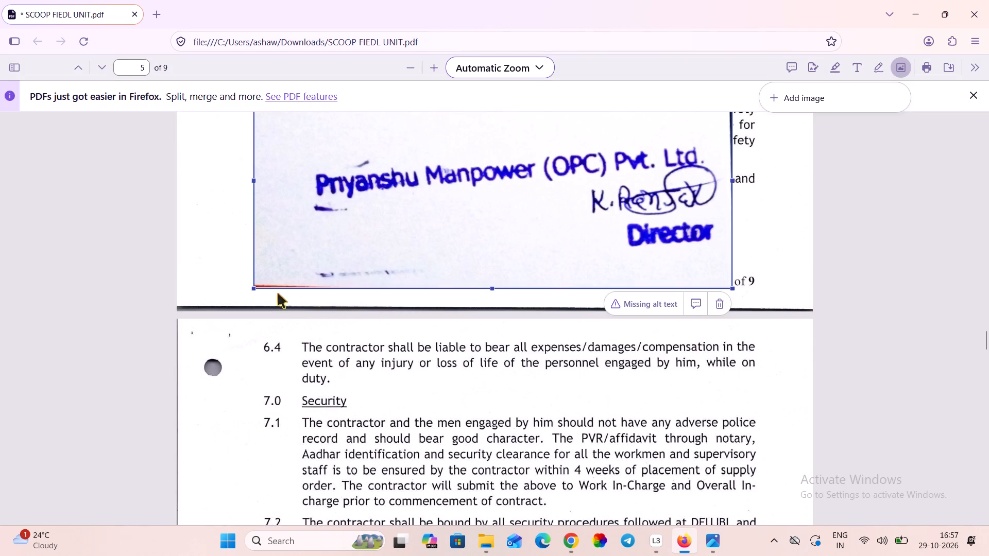
pyautogui.moveTo(254, 287); pyautogui.dragTo(542, 213)
pyautogui.moveTo(631, 126); pyautogui.dragTo(514, 265)
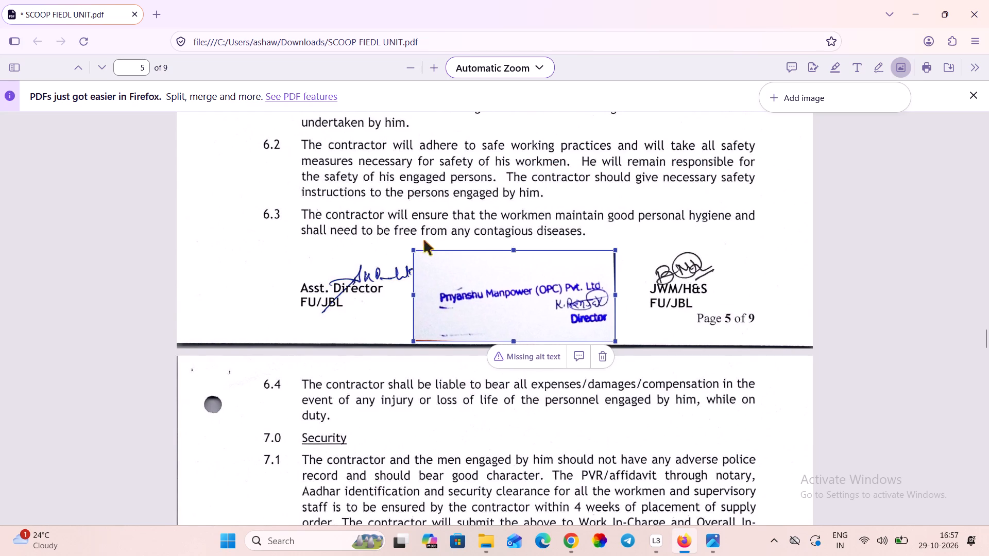
pyautogui.moveTo(415, 250); pyautogui.dragTo(455, 275)
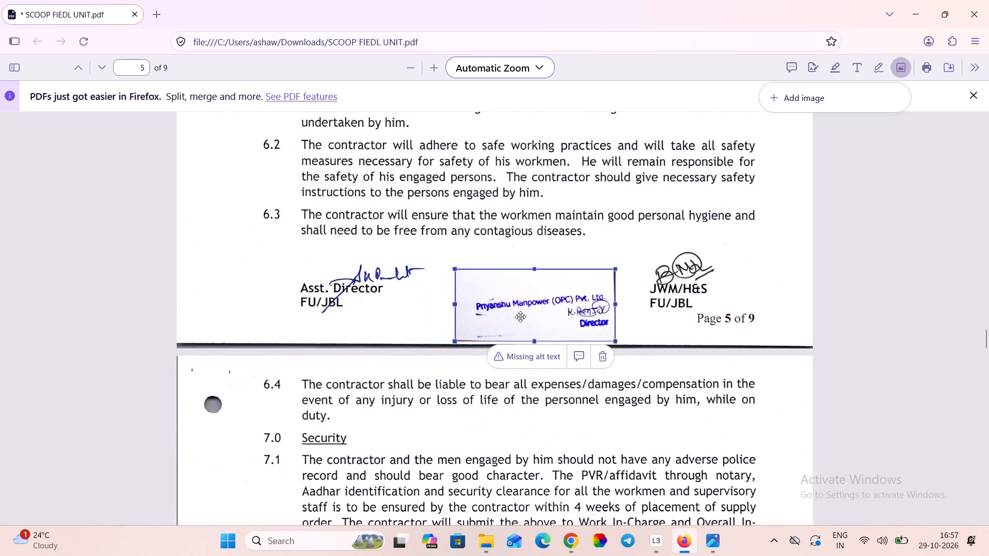
pyautogui.moveTo(526, 317); pyautogui.dragTo(526, 293)
pyautogui.click(424, 245)
# Paste the stamp and signature on page 6 without alt text, shrink it and place it between the signatures at the page bottom.
pyautogui.scroll(-5, 424, 245)
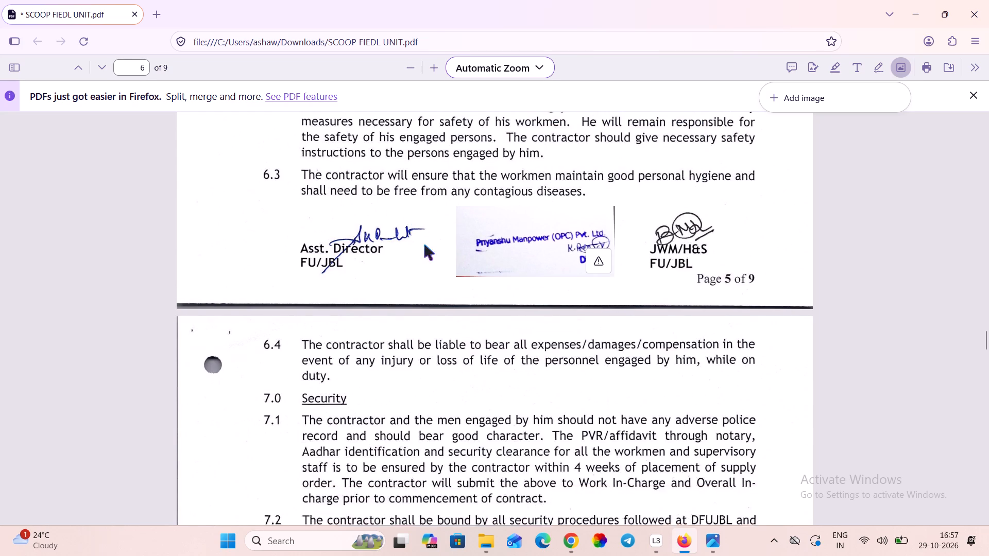
pyautogui.scroll(1, 424, 245)
pyautogui.scroll(-6, 424, 245)
pyautogui.scroll(1, 424, 245)
pyautogui.scroll(-6, 424, 245)
pyautogui.scroll(1, 424, 245)
pyautogui.scroll(-2, 424, 245)
pyautogui.scroll(2, 424, 245)
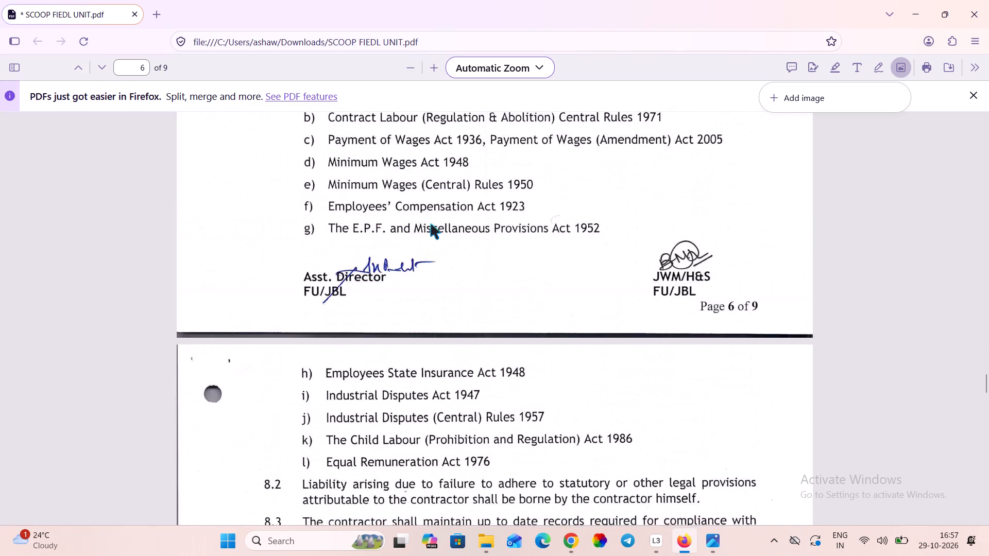
pyautogui.hotkey('ctrl', 'v')
pyautogui.click(646, 359)
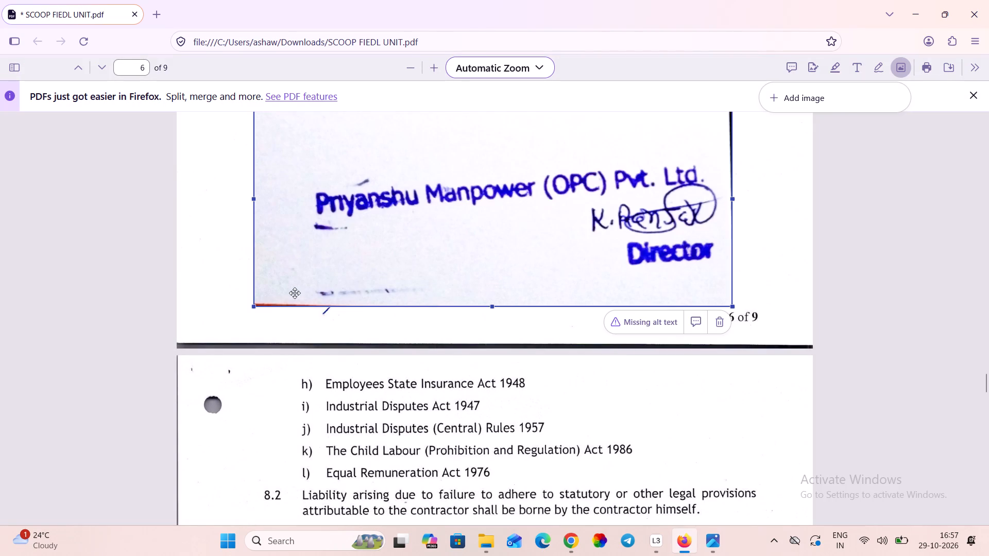
pyautogui.moveTo(253, 305); pyautogui.dragTo(561, 250)
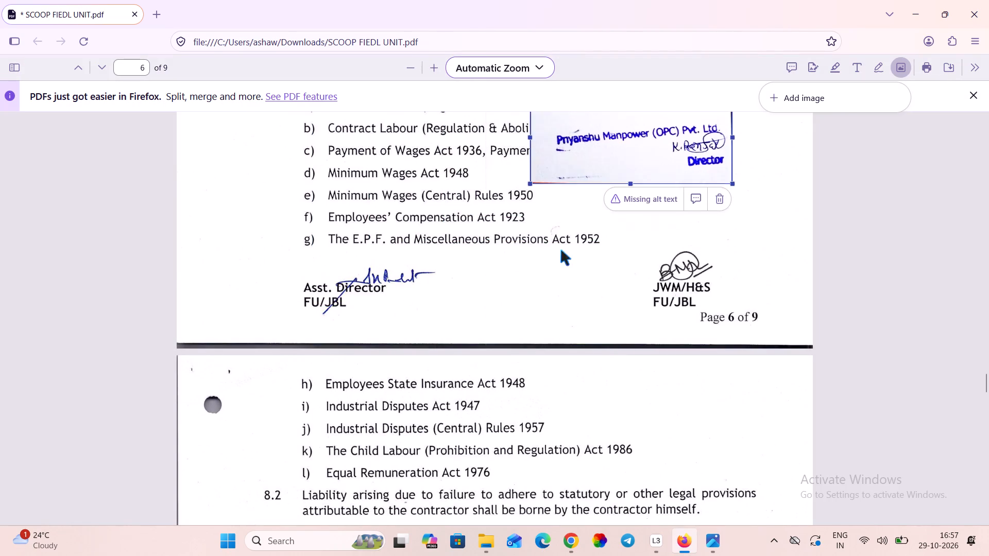
pyautogui.moveTo(561, 250); pyautogui.dragTo(591, 242)
pyautogui.moveTo(637, 126); pyautogui.dragTo(586, 257)
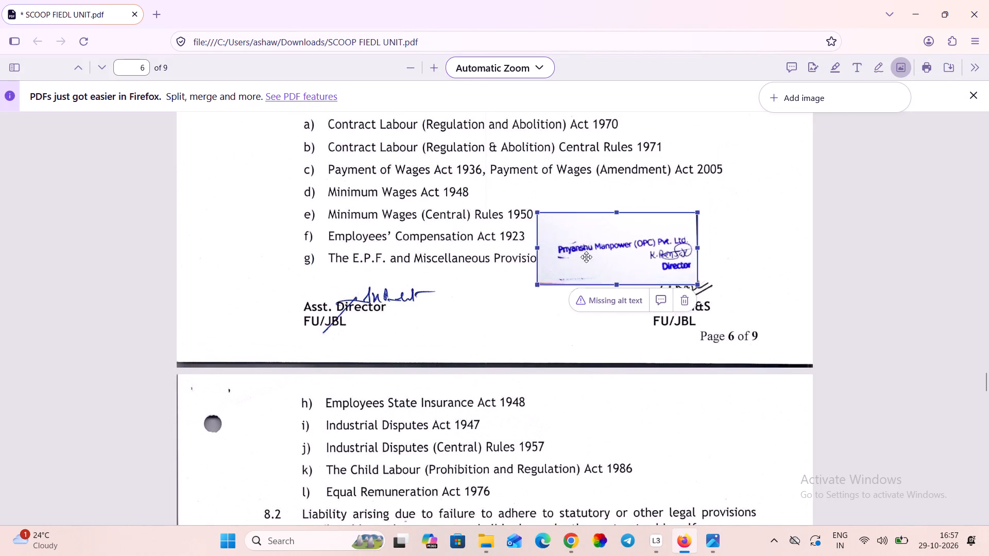
pyautogui.moveTo(586, 257); pyautogui.dragTo(524, 293)
pyautogui.click(622, 217)
# Paste the stamp and signature on page 7 without alt text, shrink it and place it between the signatures below clause 9.4.
pyautogui.scroll(-6, 622, 216)
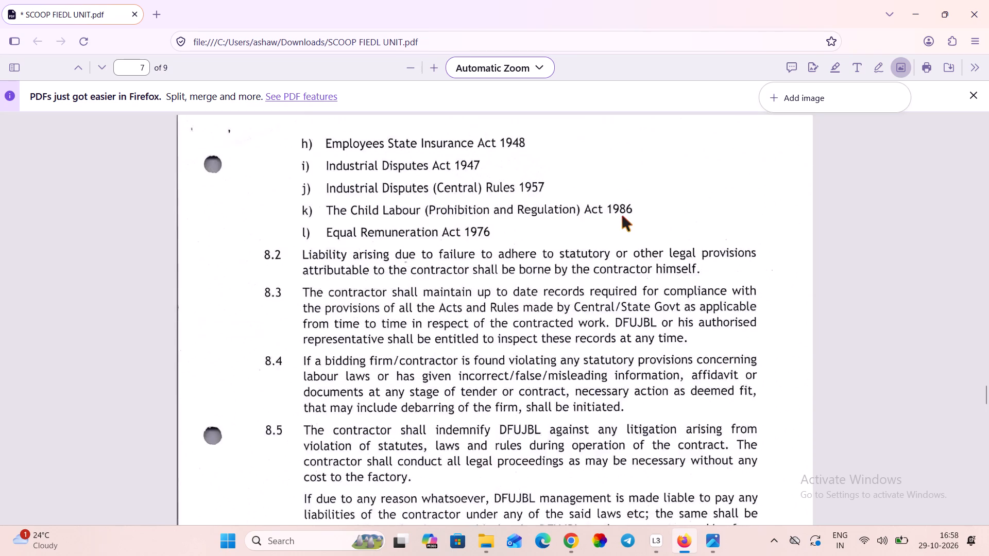
pyautogui.scroll(-6, 622, 216)
pyautogui.scroll(2, 622, 216)
pyautogui.scroll(-3, 622, 216)
pyautogui.hotkey('ctrl', 'v')
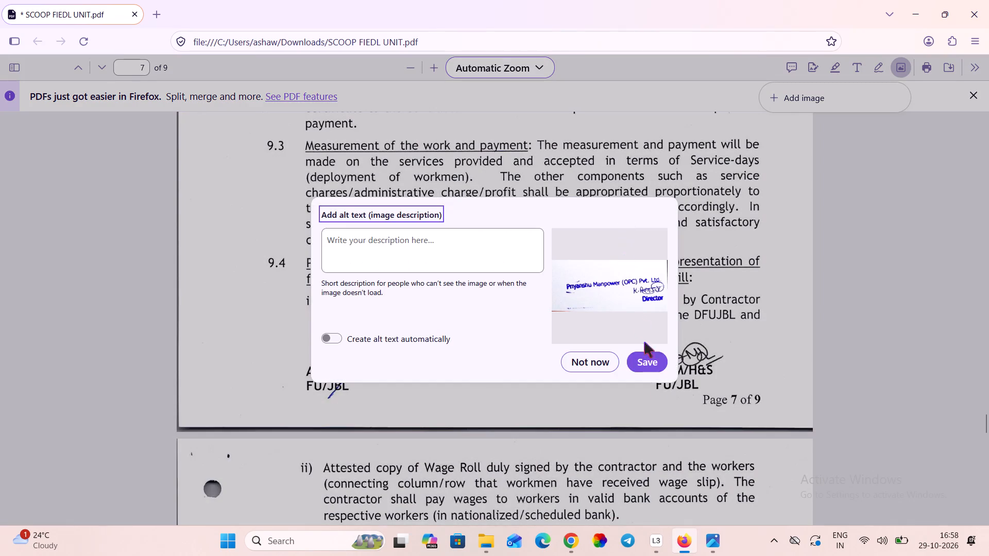
pyautogui.click(649, 360)
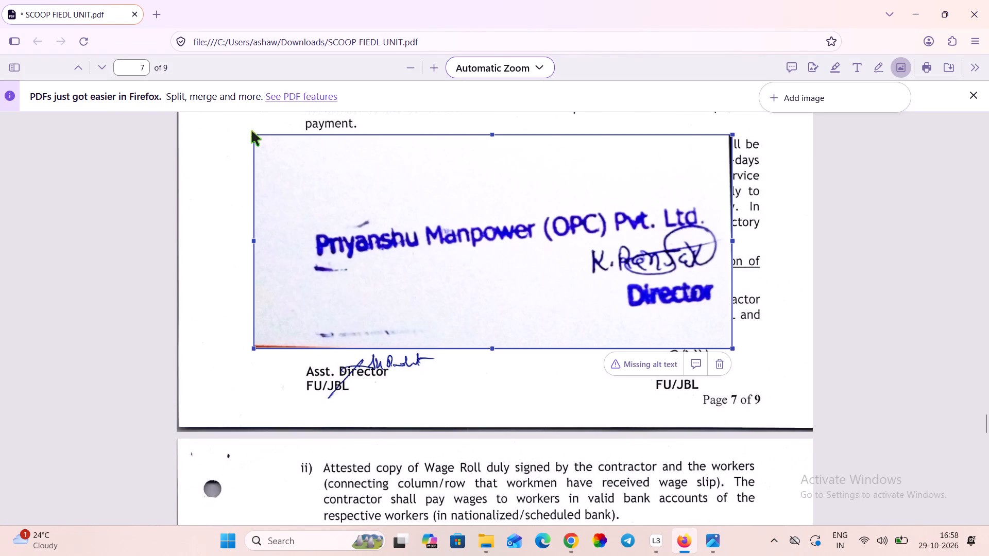
pyautogui.moveTo(252, 135); pyautogui.dragTo(586, 285)
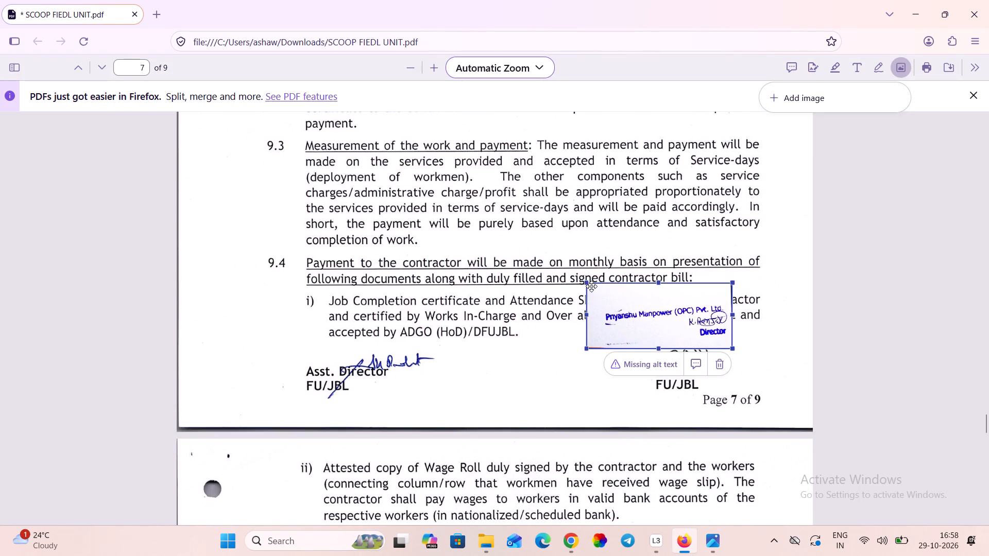
pyautogui.moveTo(675, 312); pyautogui.dragTo(542, 380)
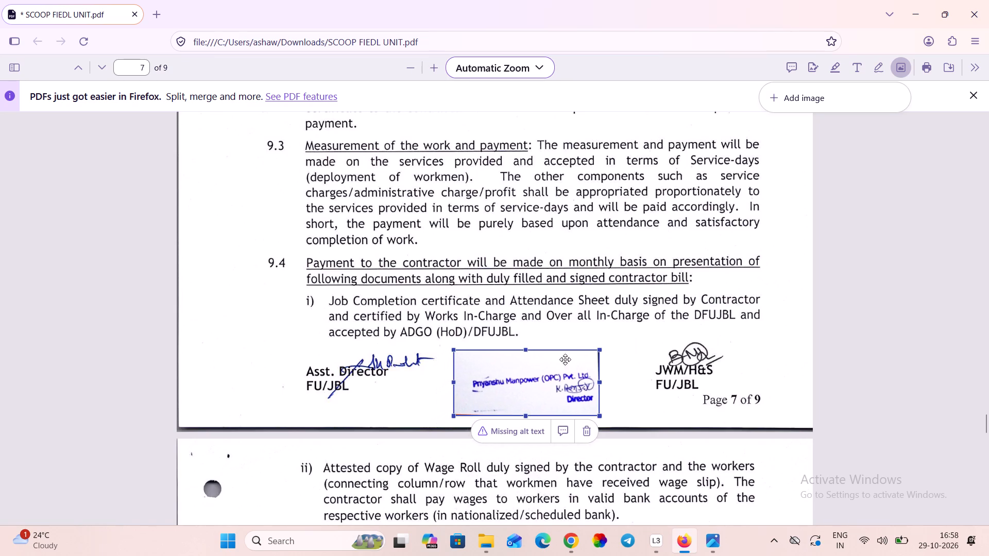
pyautogui.click(586, 323)
# Paste the stamp and signature on page 8 without alt text, shrink it and place it between the two officers' signatures below clause 10.6.
pyautogui.scroll(-2, 581, 285)
pyautogui.scroll(1, 581, 285)
pyautogui.scroll(-11, 581, 285)
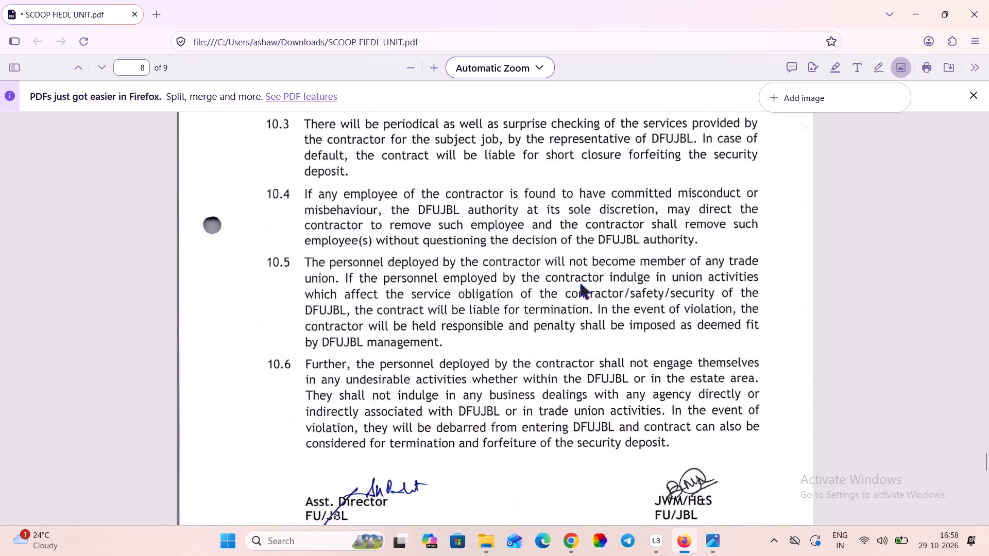
pyautogui.scroll(-3, 580, 283)
pyautogui.hotkey('ctrl', 'v')
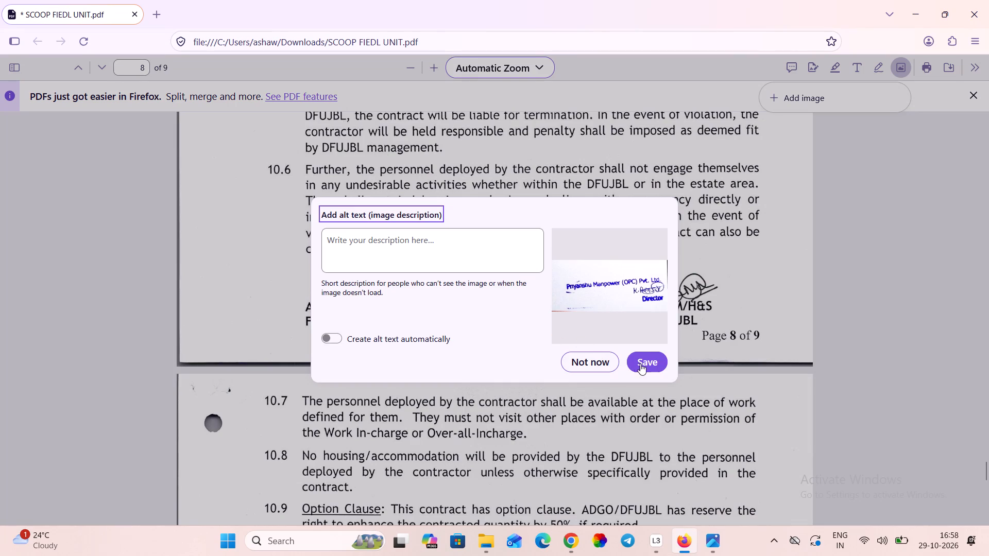
pyautogui.click(642, 364)
pyautogui.scroll(-1, 290, 161)
pyautogui.scroll(3, 290, 161)
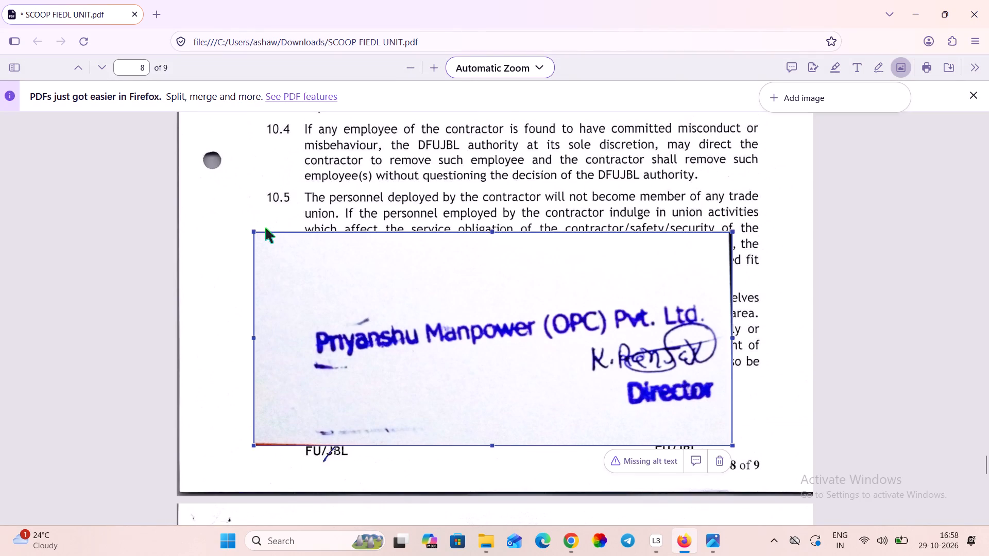
pyautogui.moveTo(252, 231); pyautogui.dragTo(576, 361)
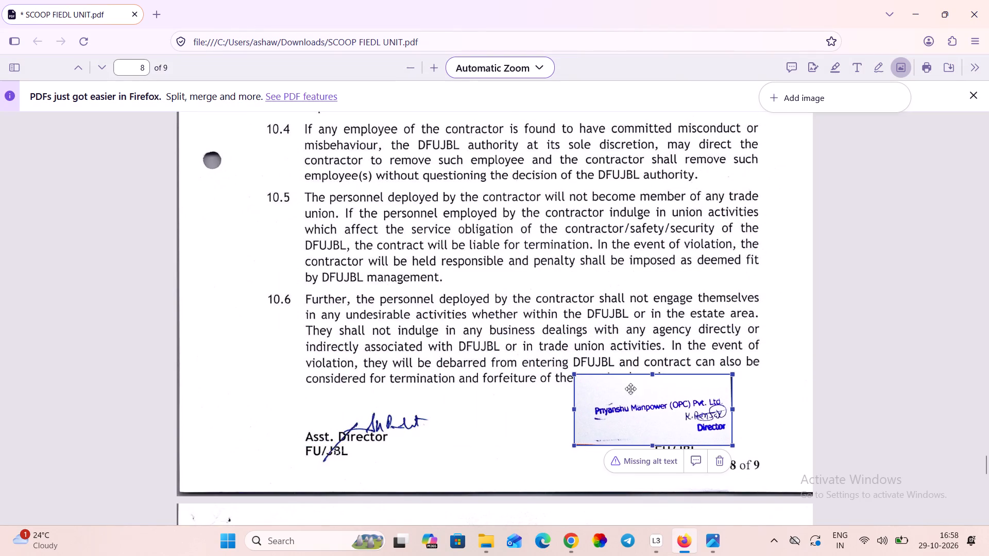
pyautogui.moveTo(637, 395); pyautogui.dragTo(522, 428)
pyautogui.click(519, 391)
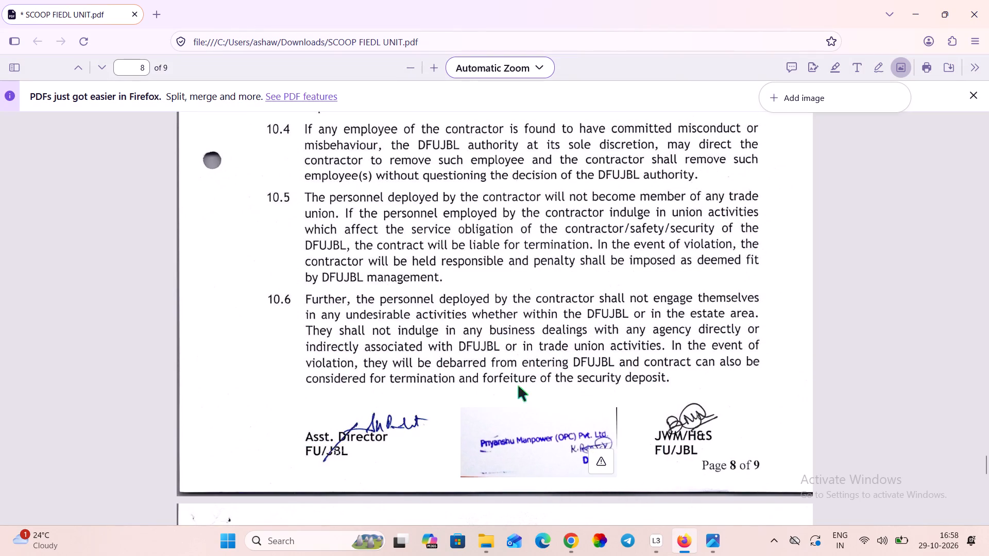
# Paste the stamp and signature on page 9 without alt text, shrink it and place it between the officers' signatures at the page bottom.
pyautogui.scroll(-5, 521, 314)
pyautogui.scroll(1, 521, 314)
pyautogui.scroll(-9, 521, 314)
pyautogui.scroll(1, 521, 310)
pyautogui.scroll(-2, 521, 310)
pyautogui.scroll(1, 521, 310)
pyautogui.scroll(-2, 521, 310)
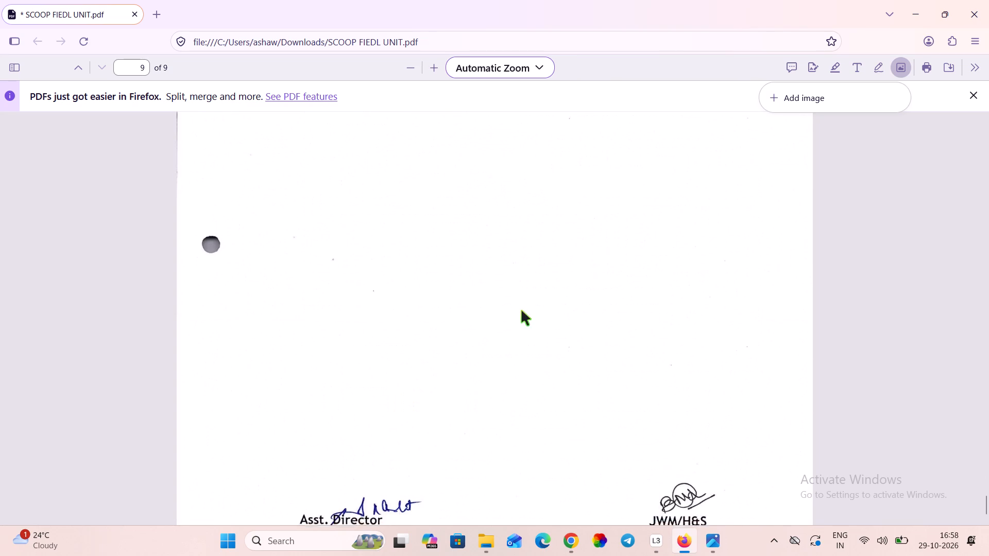
pyautogui.scroll(-4, 521, 310)
pyautogui.hotkey('ctrl', 'v')
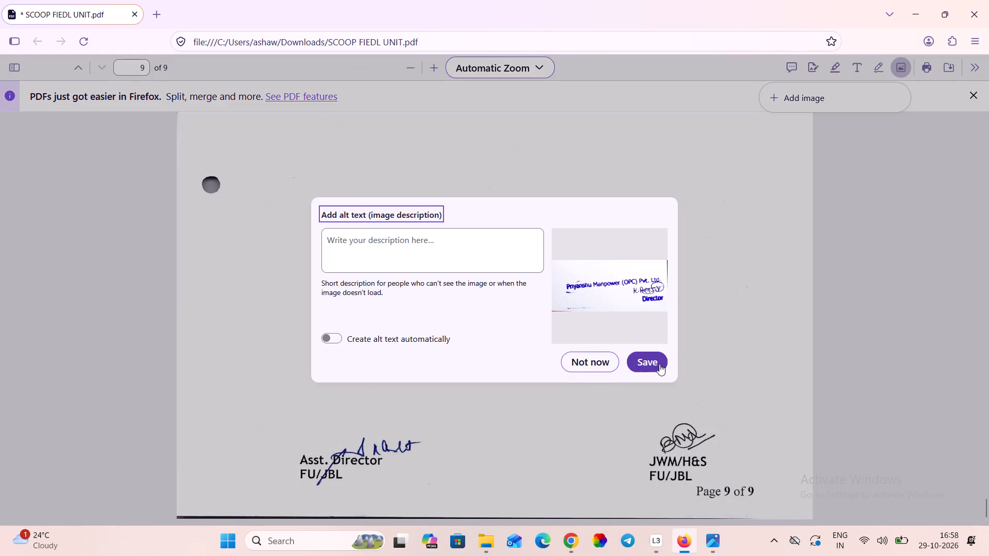
pyautogui.click(661, 364)
pyautogui.moveTo(253, 178); pyautogui.dragTo(273, 198)
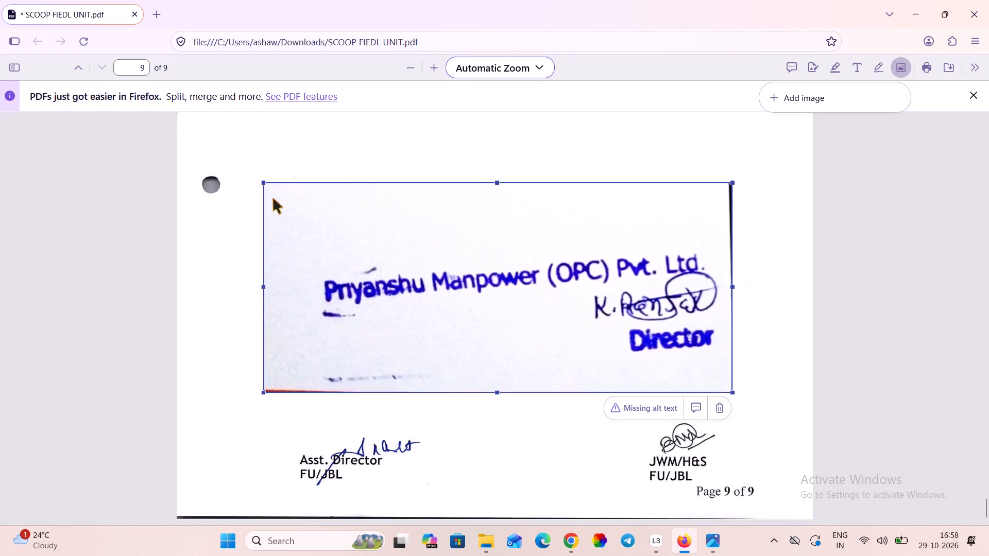
pyautogui.moveTo(273, 198); pyautogui.dragTo(561, 312)
pyautogui.moveTo(651, 342); pyautogui.dragTo(523, 474)
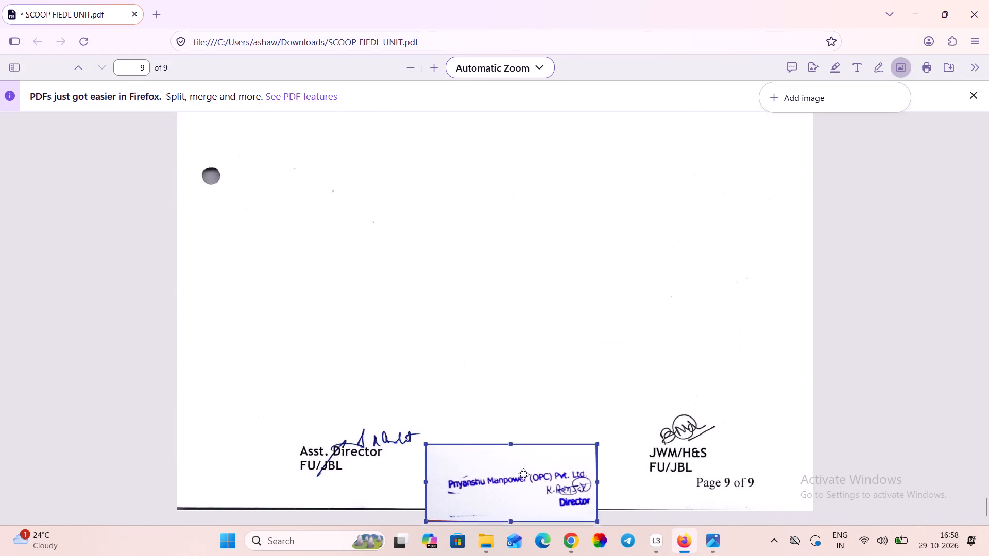
pyautogui.moveTo(523, 474); pyautogui.dragTo(528, 451)
pyautogui.click(530, 297)
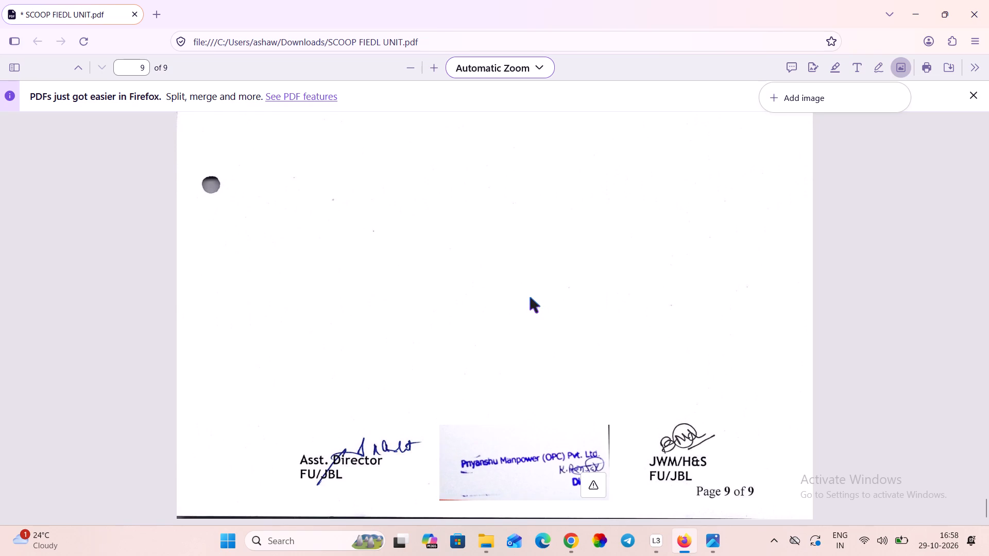
# Check the placed stamps and signatures through the whole document, from page 9 back to page 1.
pyautogui.scroll(-7, 530, 297)
pyautogui.scroll(11, 530, 297)
pyautogui.scroll(-1, 530, 297)
pyautogui.scroll(2, 530, 297)
pyautogui.scroll(-1, 530, 297)
pyautogui.scroll(3, 530, 297)
pyautogui.scroll(-1, 530, 297)
pyautogui.scroll(7, 530, 297)
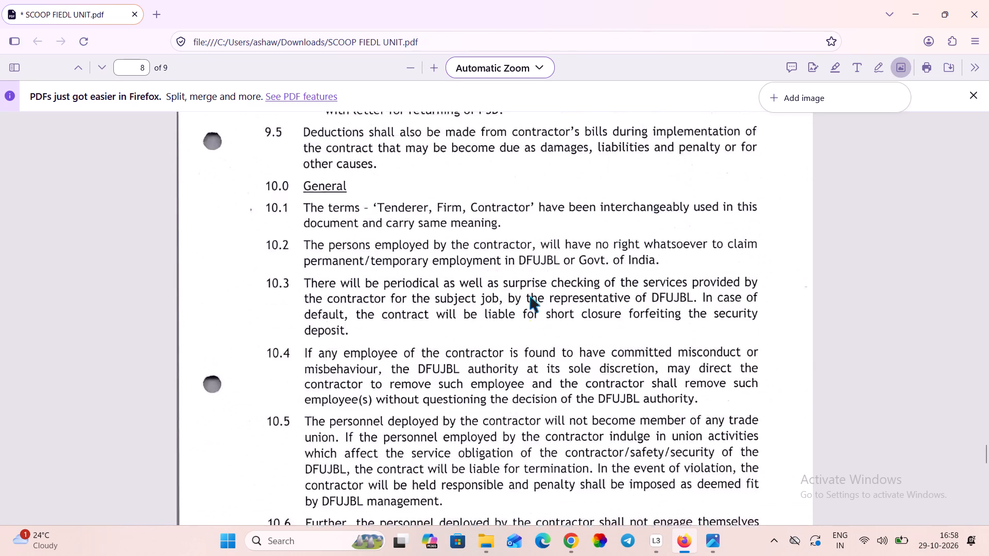
pyautogui.scroll(5, 530, 297)
pyautogui.scroll(-1, 530, 297)
pyautogui.scroll(9, 530, 297)
pyautogui.scroll(-1, 530, 297)
pyautogui.scroll(3, 530, 297)
pyautogui.scroll(-1, 530, 297)
pyautogui.scroll(19, 530, 297)
pyautogui.scroll(-1, 530, 297)
pyautogui.scroll(4, 530, 297)
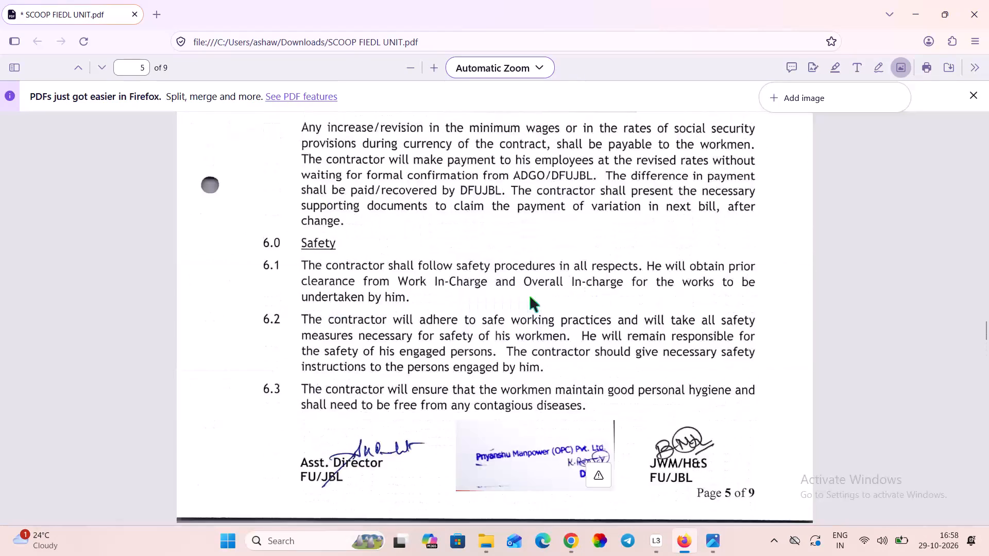
pyautogui.scroll(8, 530, 297)
pyautogui.scroll(-1, 530, 297)
pyautogui.scroll(6, 530, 297)
pyautogui.scroll(-1, 530, 297)
pyautogui.scroll(5, 530, 297)
pyautogui.scroll(-2, 530, 296)
pyautogui.scroll(3, 530, 296)
pyautogui.scroll(-1, 530, 296)
pyautogui.scroll(13, 530, 296)
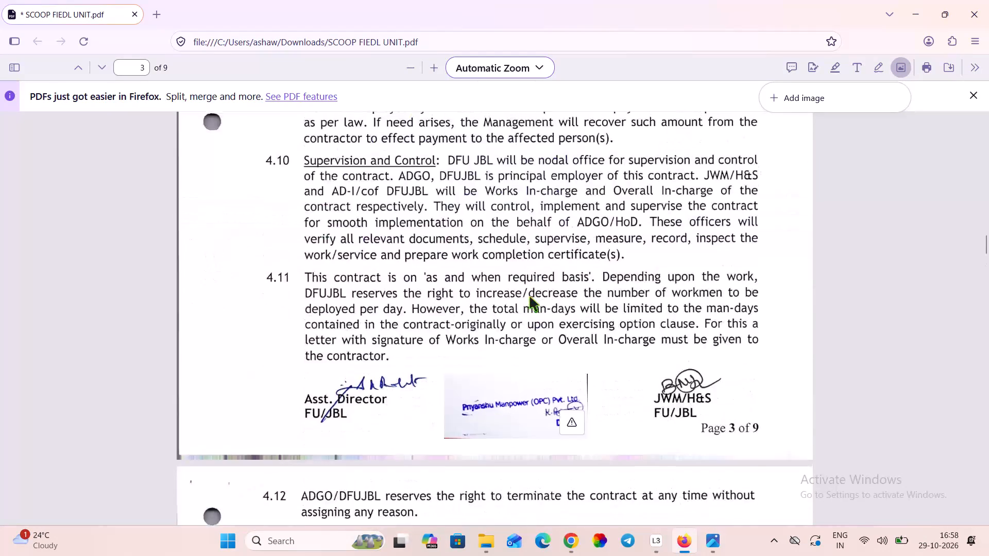
pyautogui.scroll(6, 530, 296)
pyautogui.scroll(-1, 530, 296)
pyautogui.scroll(6, 530, 296)
pyautogui.scroll(-1, 530, 296)
pyautogui.scroll(3, 530, 296)
pyautogui.scroll(-1, 530, 296)
pyautogui.scroll(4, 530, 296)
pyautogui.scroll(-1, 530, 296)
pyautogui.scroll(20, 530, 296)
pyautogui.scroll(1, 530, 296)
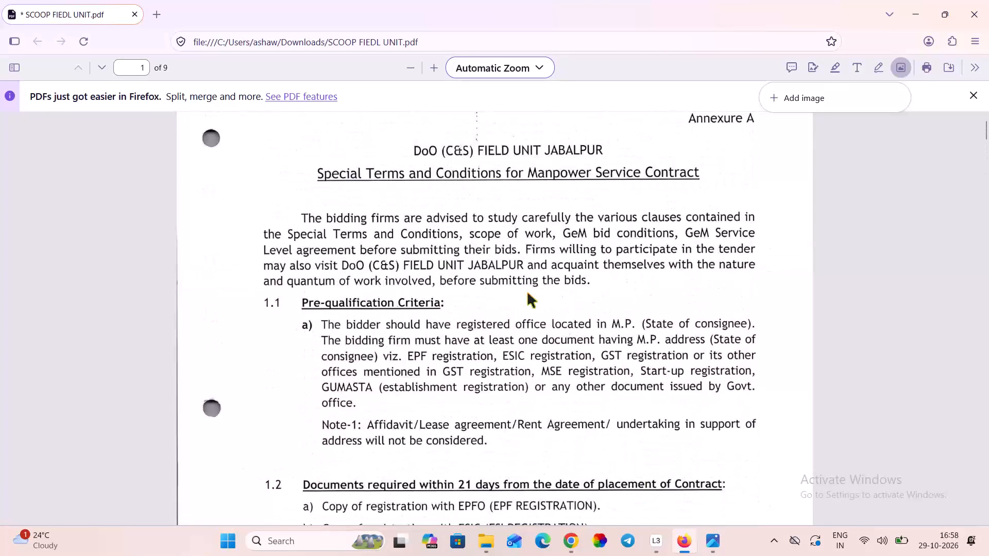
pyautogui.scroll(10, 527, 292)
pyautogui.scroll(-1, 527, 291)
pyautogui.scroll(1, 527, 291)
# Close the stamped PDF, saving it in Downloads as SCOOP FIEDL UNIT SIGN.
pyautogui.click(978, 17)
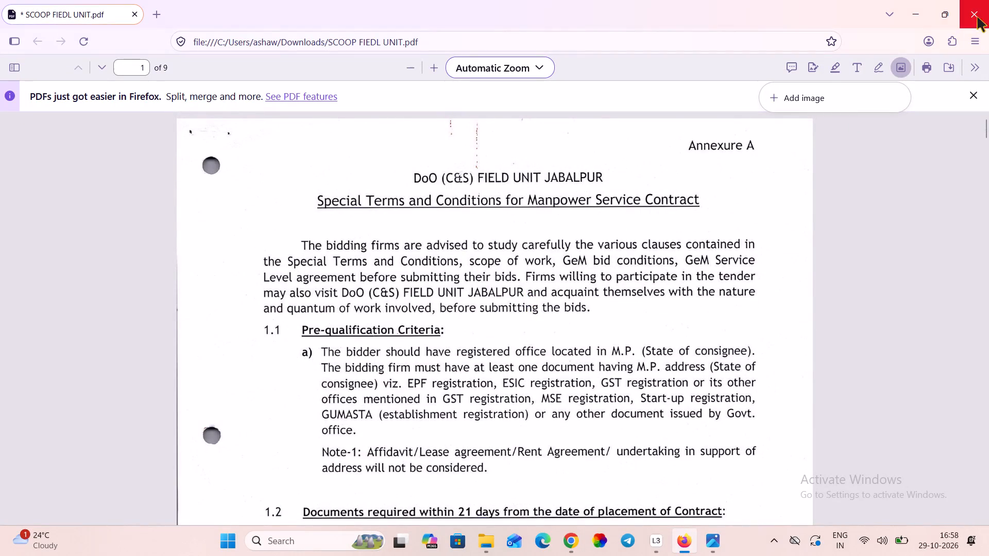
pyautogui.click(483, 309)
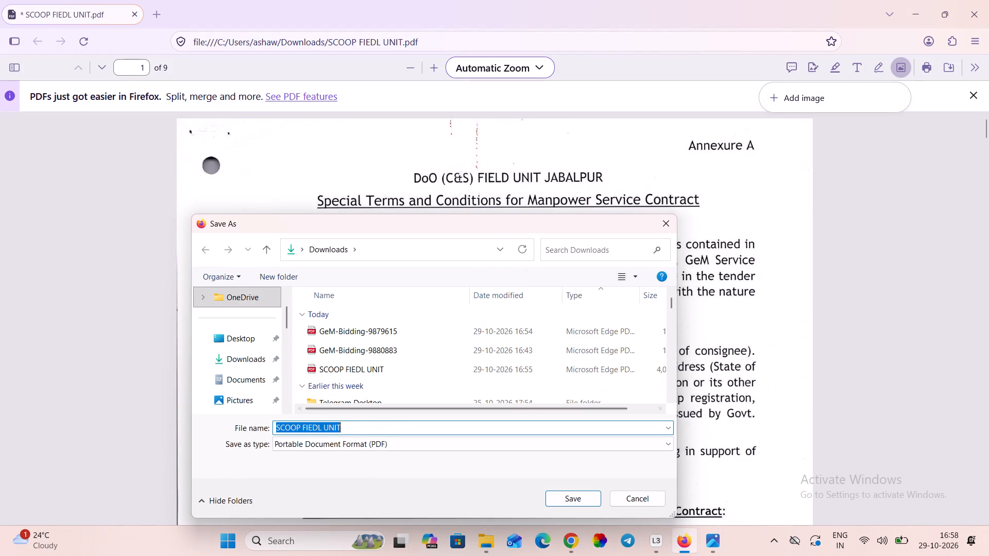
pyautogui.click(369, 430)
pyautogui.press('space')
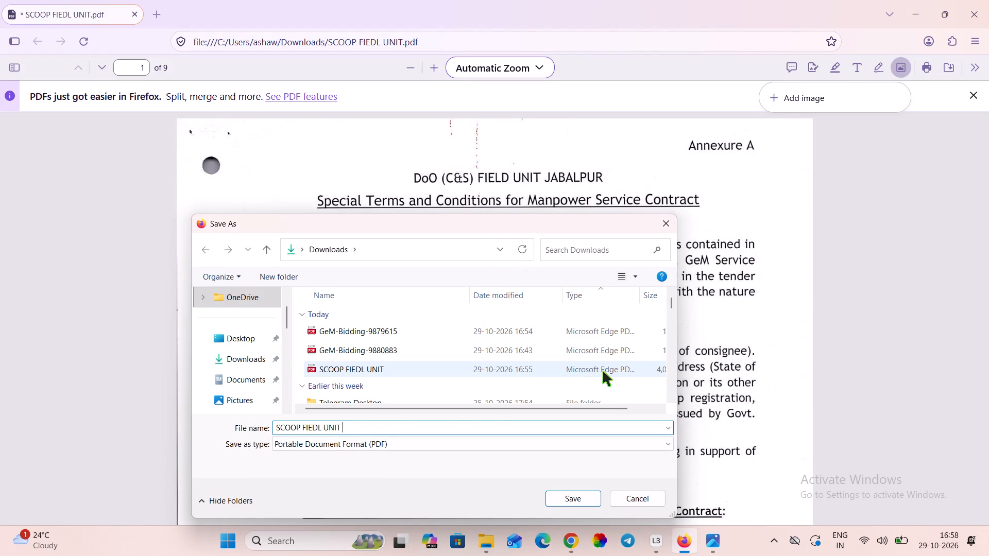
pyautogui.write('SIGN')
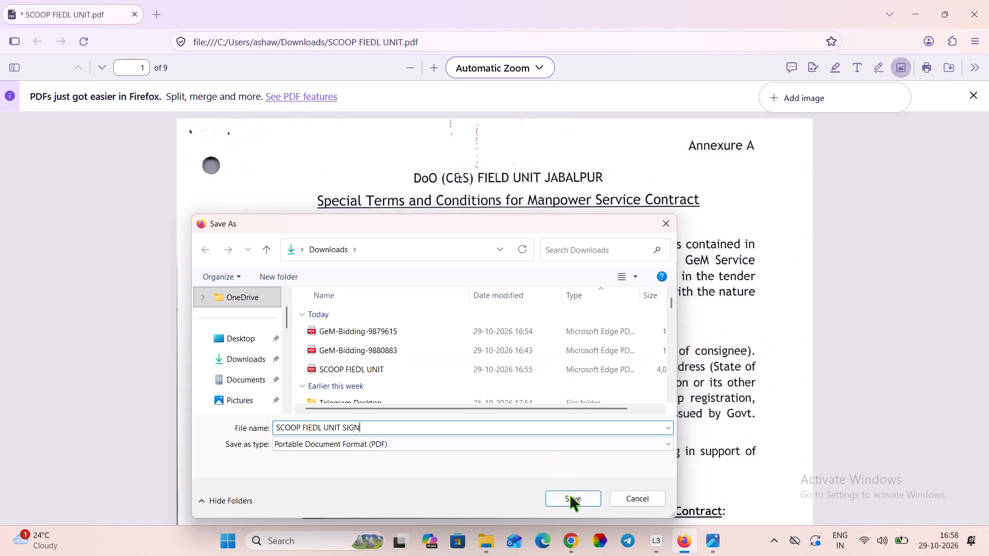
pyautogui.click(570, 496)
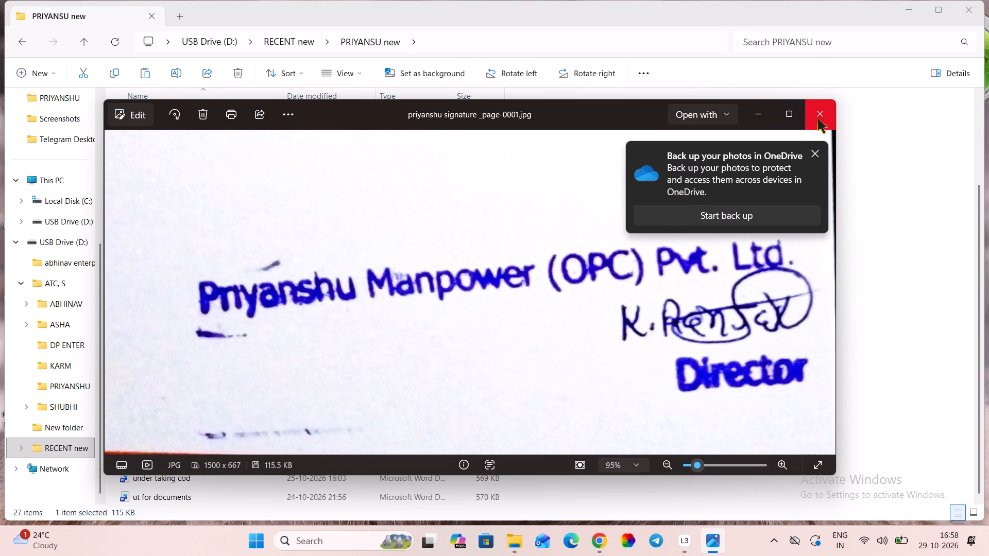
# Minimise the signature image, switch to Chrome and review the ongoing bids list, the terms PDF and the GeM-Bidding-9880883 document.
pyautogui.click(757, 118)
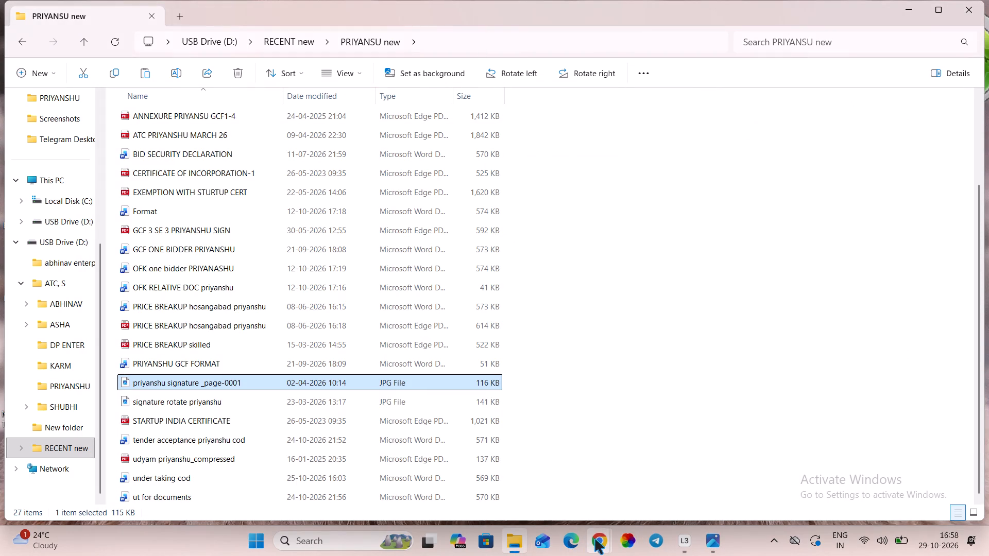
pyautogui.click(595, 537)
pyautogui.click(642, 494)
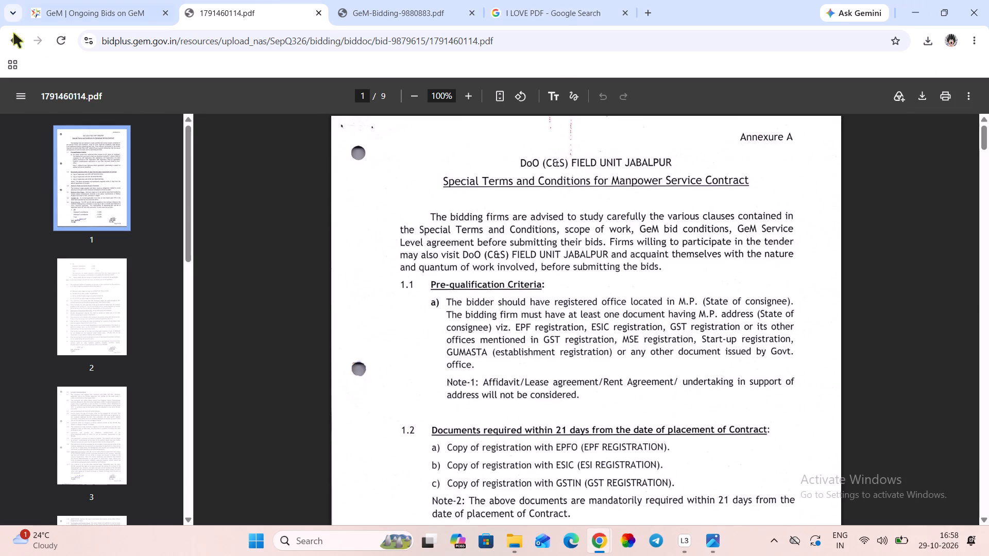
pyautogui.click(108, 15)
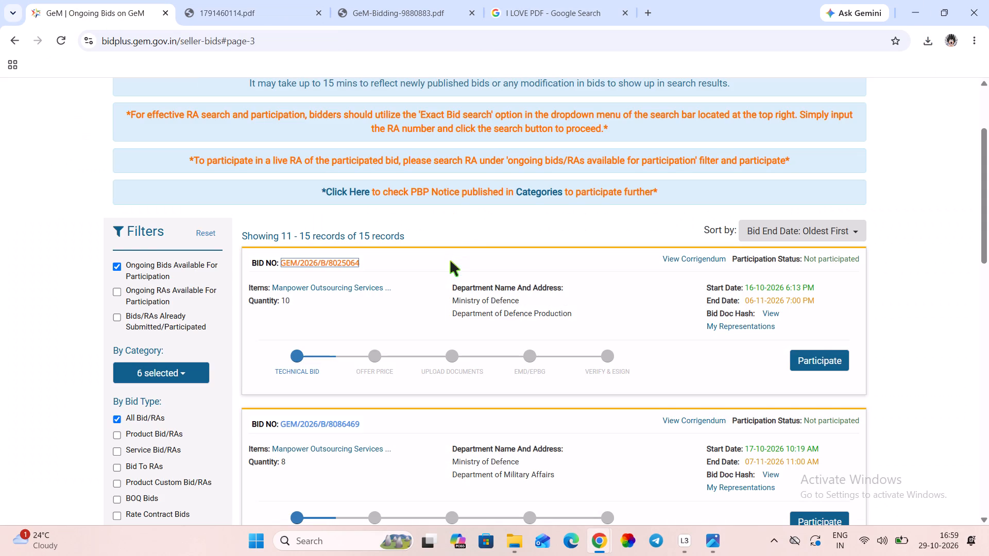
pyautogui.scroll(-2, 450, 260)
pyautogui.scroll(1, 450, 260)
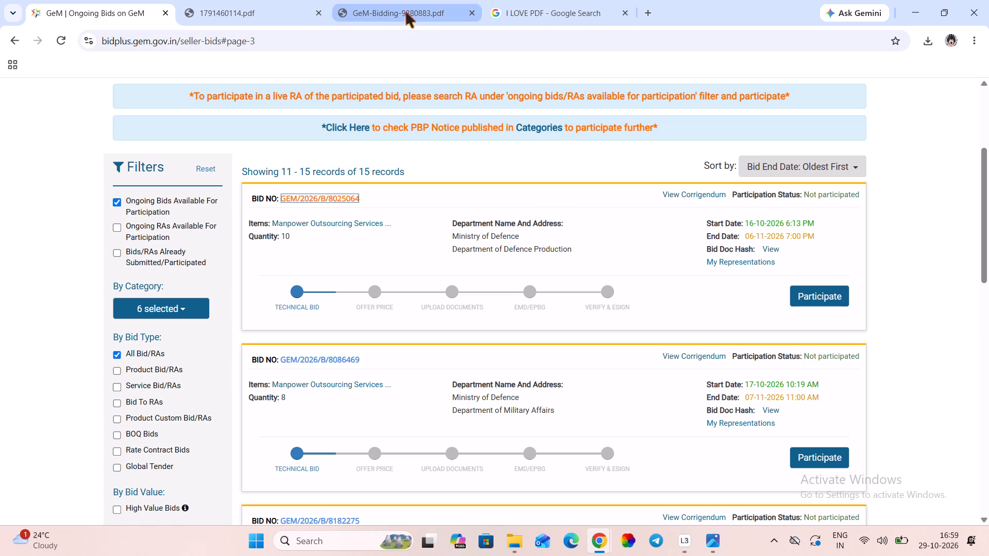
pyautogui.click(388, 14)
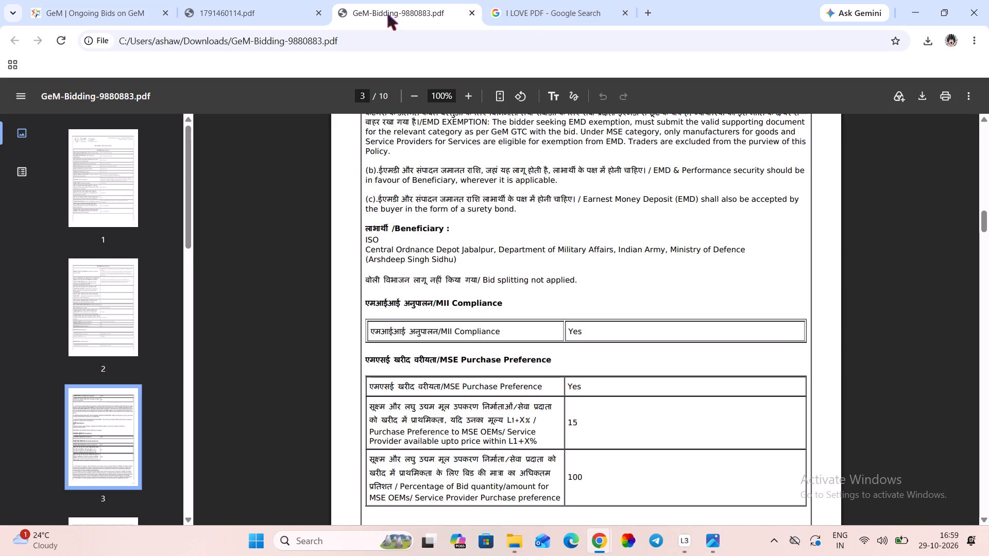
pyautogui.click(525, 18)
pyautogui.click(400, 14)
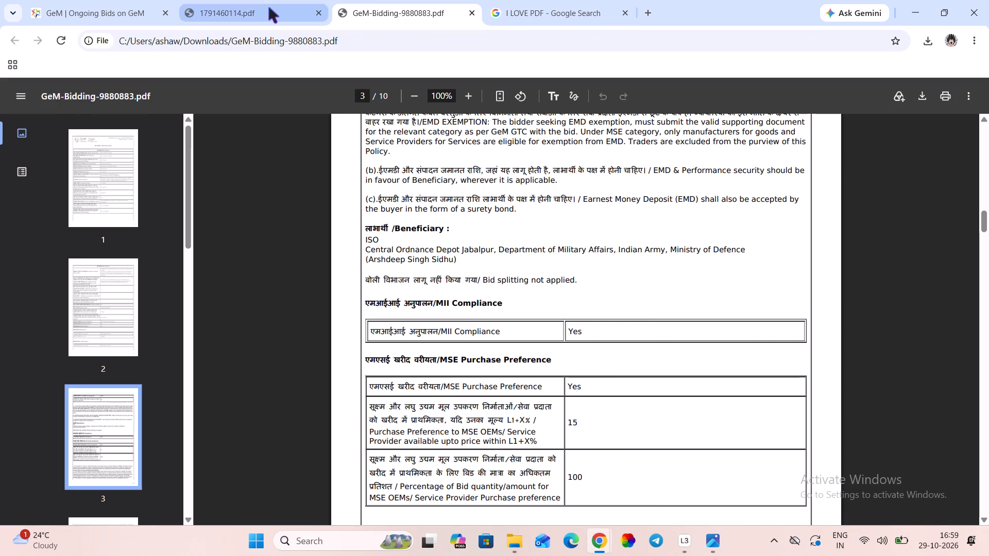
pyautogui.click(267, 7)
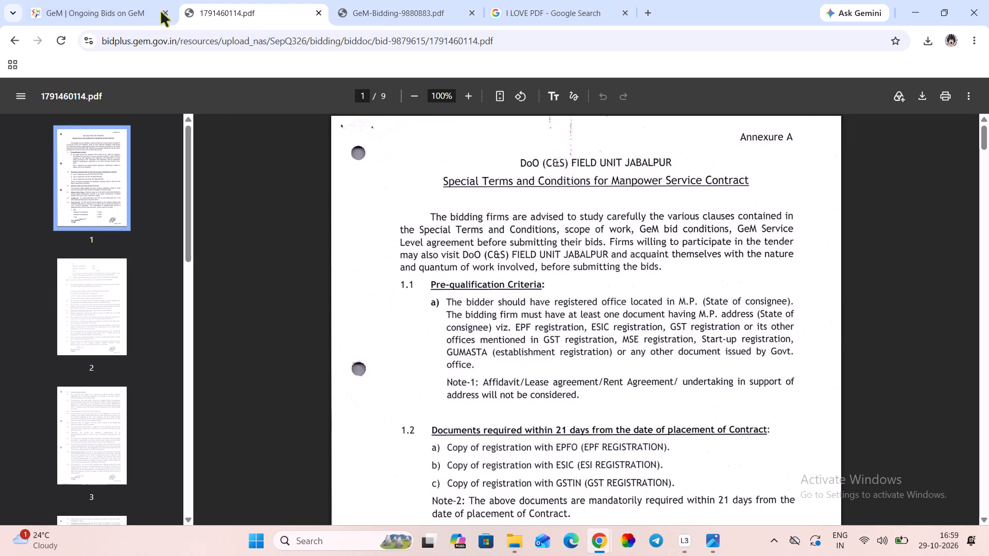
pyautogui.click(95, 7)
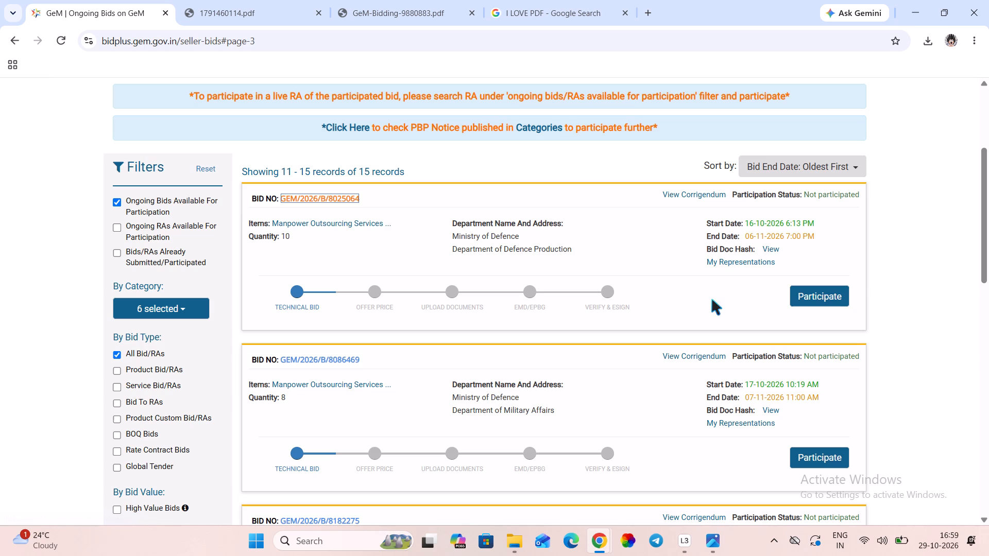
# Open iLovePDF's Merge PDF tool and add ATC PRIYANSHU MARCH 26 from the USB drive's RECENT new > PRIYANSU new folder.
pyautogui.click(568, 13)
pyautogui.click(184, 233)
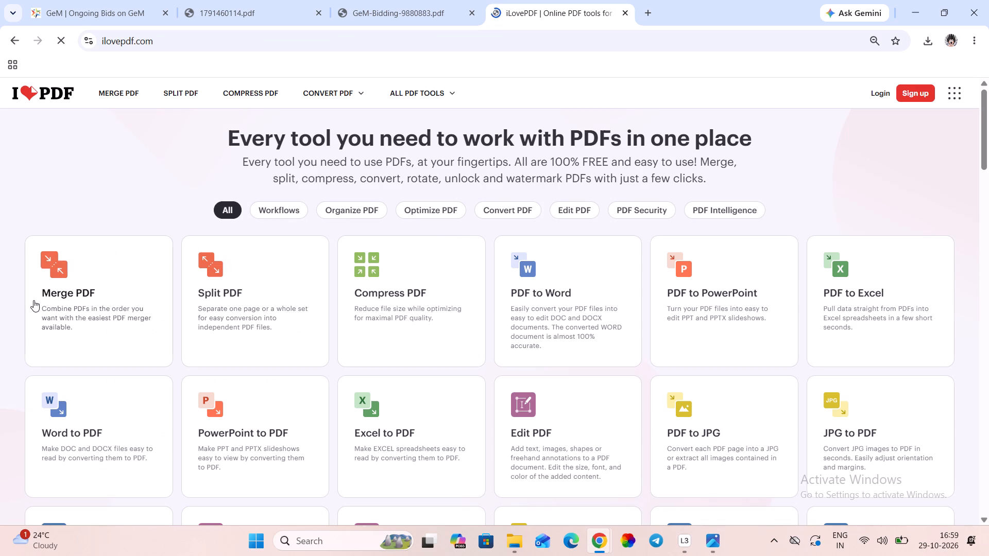
pyautogui.click(94, 294)
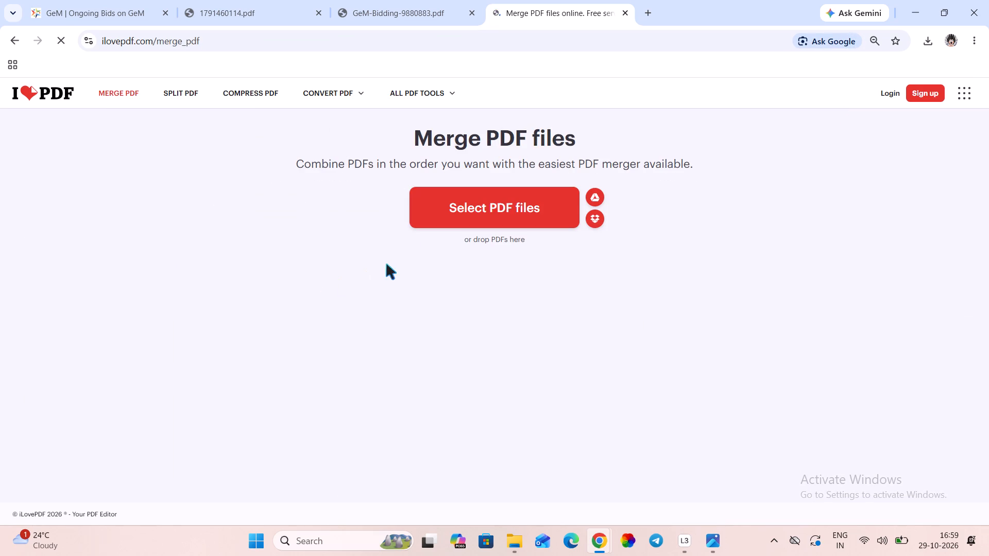
pyautogui.click(489, 210)
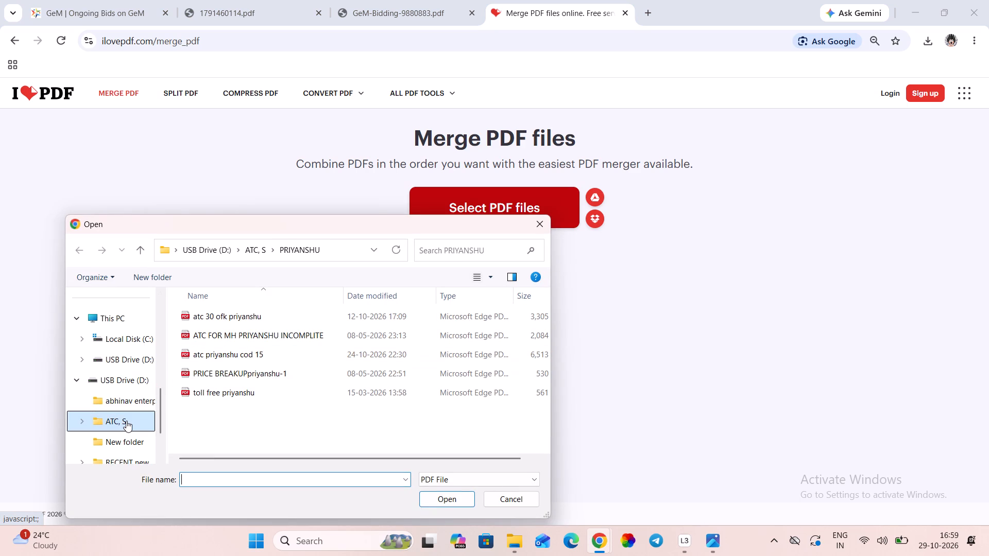
pyautogui.scroll(-2, 126, 447)
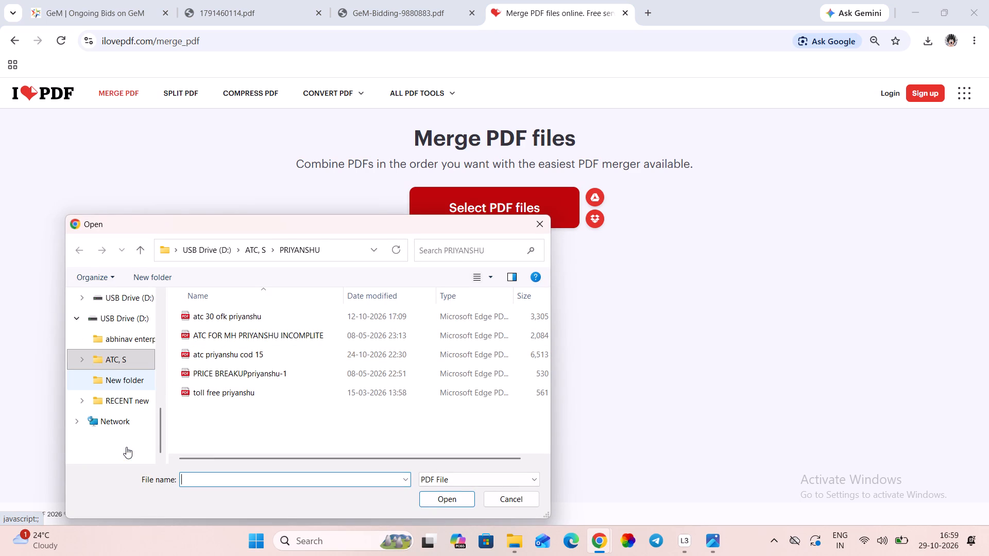
pyautogui.click(134, 396)
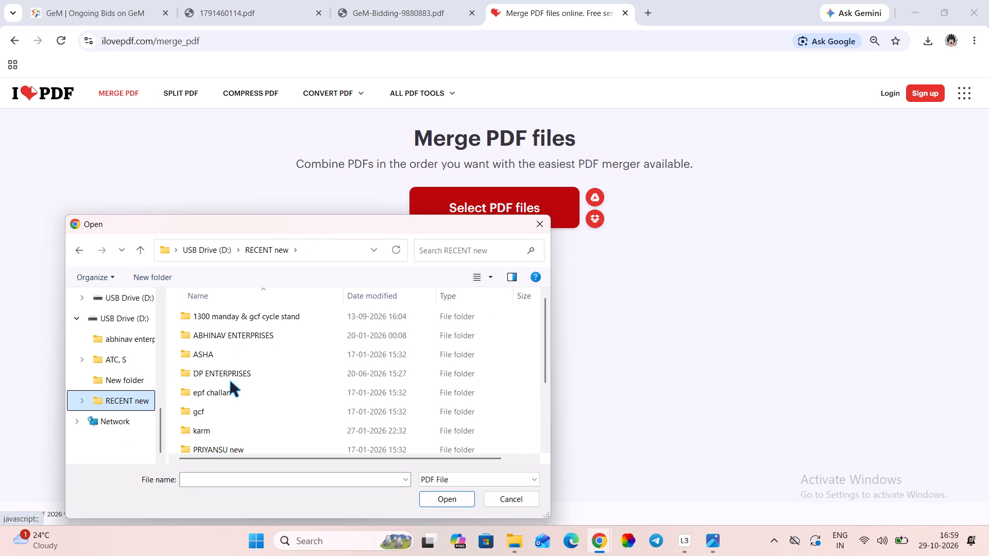
pyautogui.doubleClick(220, 447)
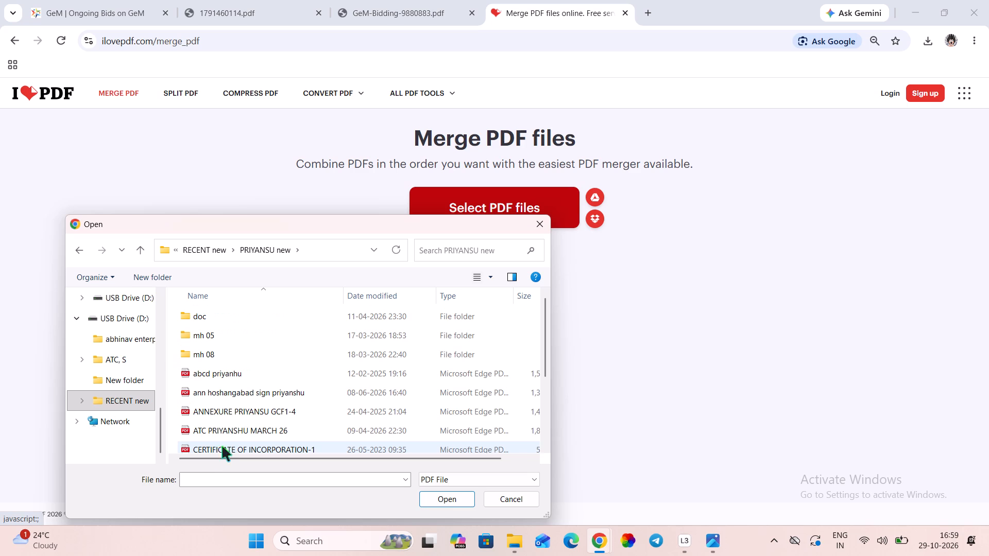
pyautogui.click(322, 428)
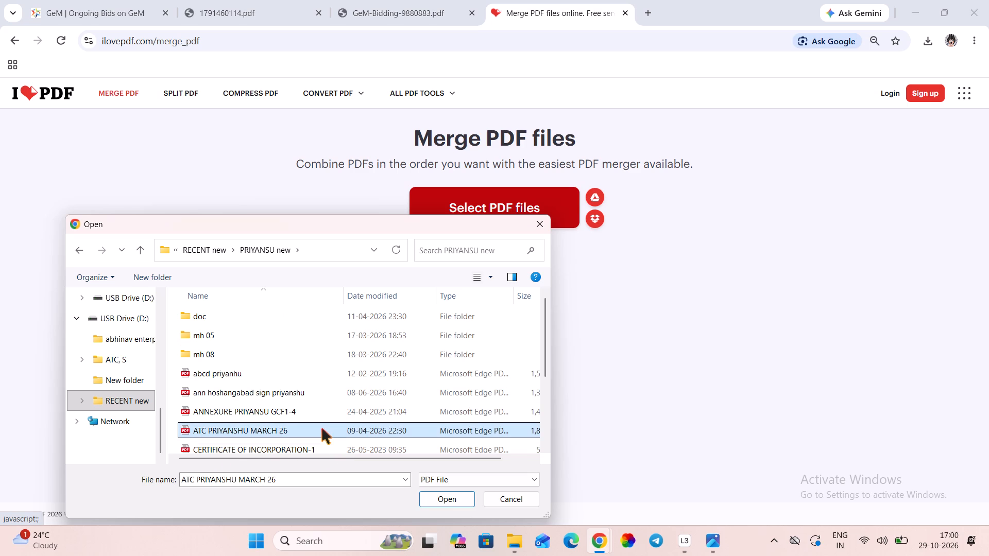
pyautogui.click(445, 499)
# Add SCOOP FIEDL UNIT SIGN from Downloads after the ATC document and merge the two PDFs.
pyautogui.click(745, 150)
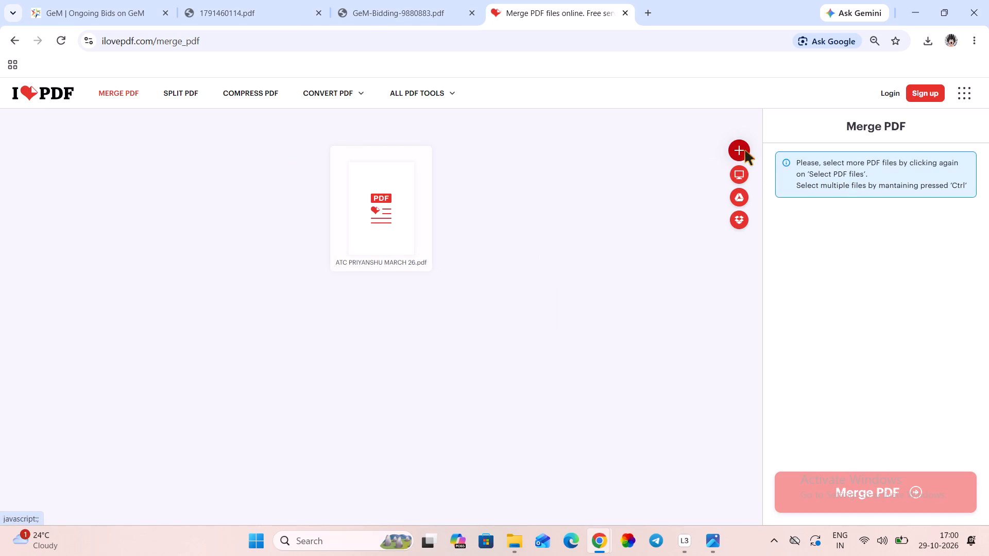
pyautogui.scroll(2, 102, 316)
pyautogui.scroll(-1, 102, 316)
pyautogui.scroll(3, 102, 316)
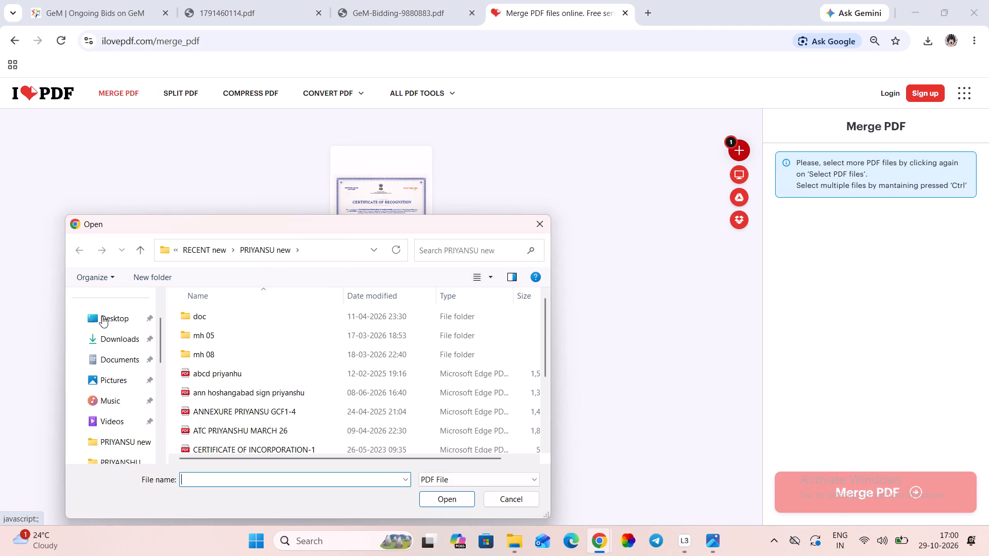
pyautogui.scroll(2, 102, 316)
pyautogui.scroll(-1, 102, 316)
pyautogui.scroll(1, 102, 316)
pyautogui.scroll(-1, 102, 316)
pyautogui.scroll(1, 102, 316)
pyautogui.click(123, 409)
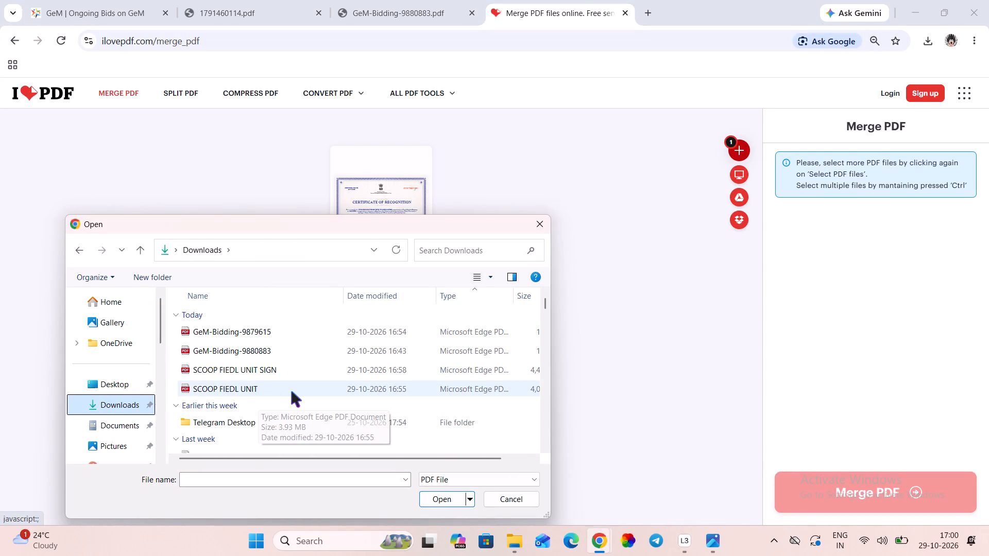
pyautogui.click(308, 372)
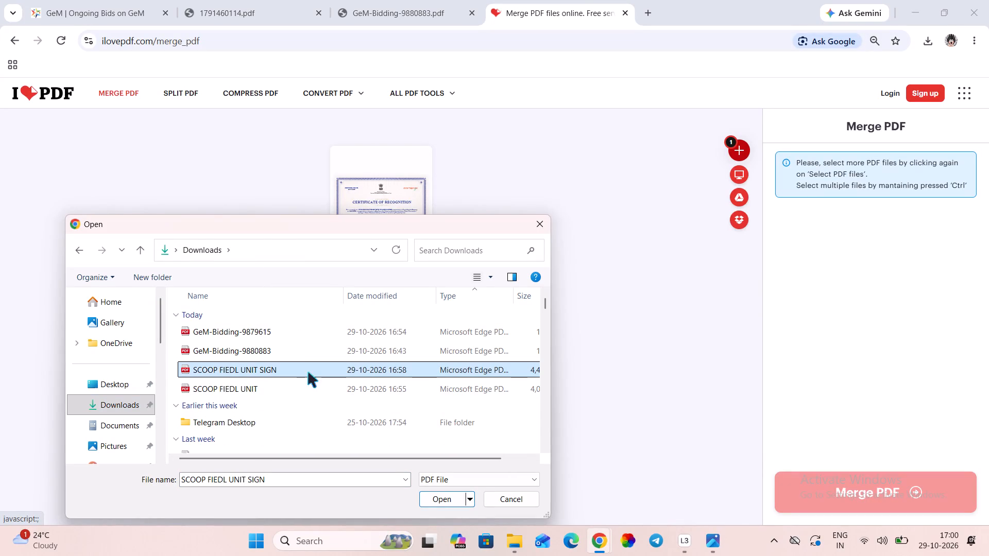
pyautogui.click(440, 499)
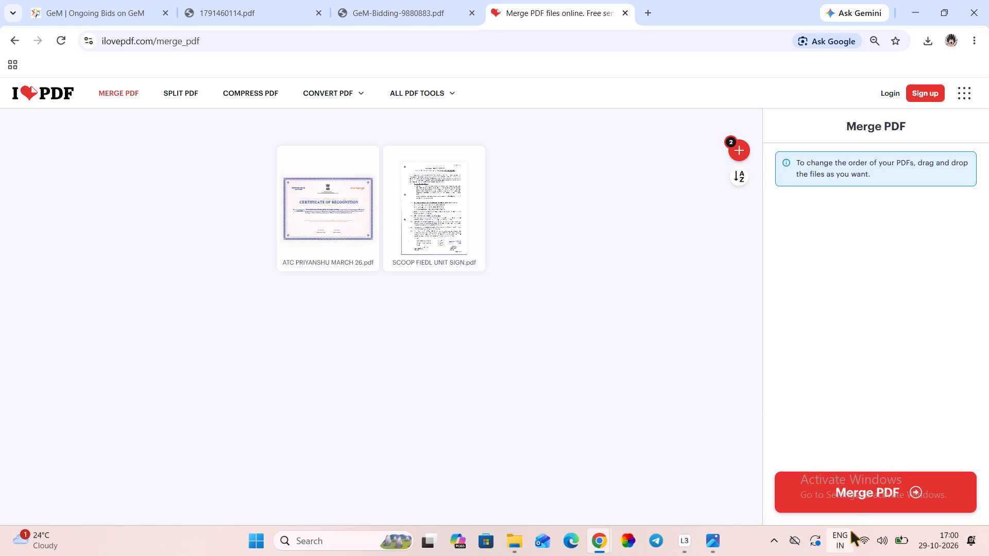
pyautogui.click(848, 500)
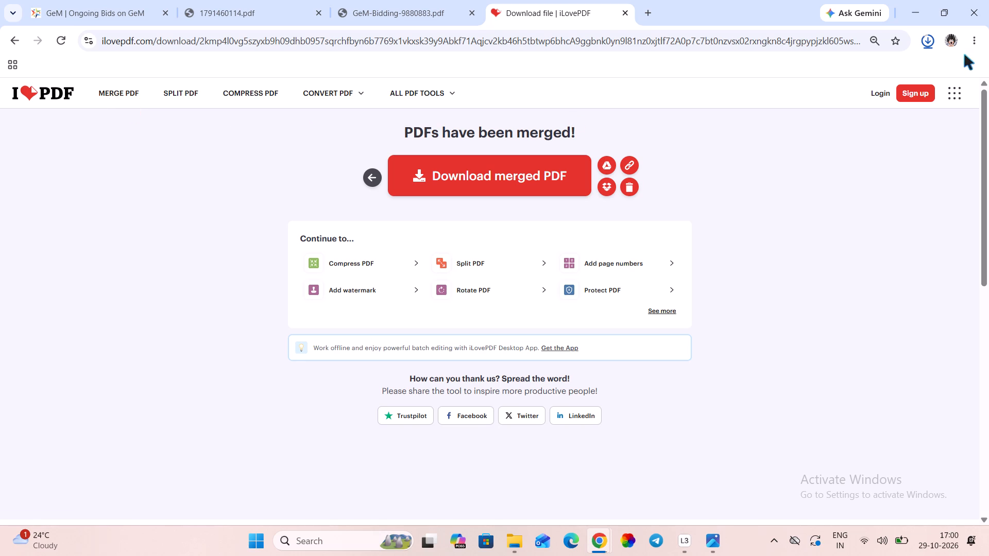
# Start participation in bid GEM/2026/B/8025064 on GeM, saving the ownership and technology-transfer compliance answers as No, No and Yes.
pyautogui.click(101, 16)
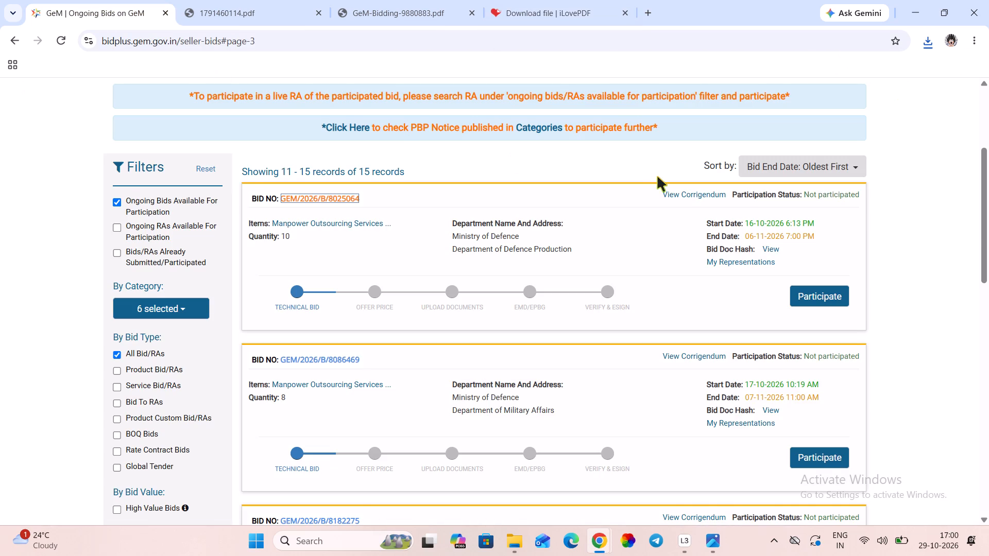
pyautogui.scroll(-1, 657, 176)
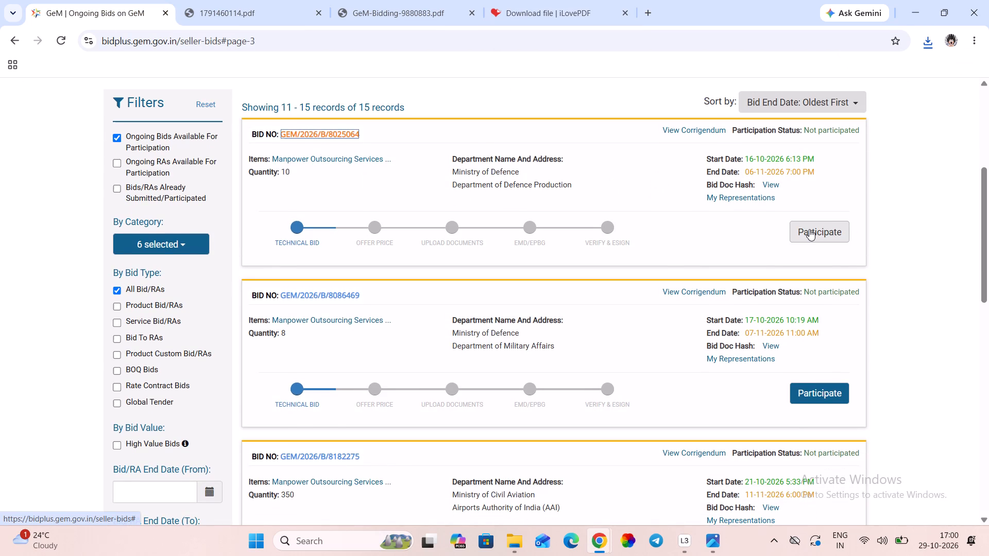
pyautogui.click(809, 229)
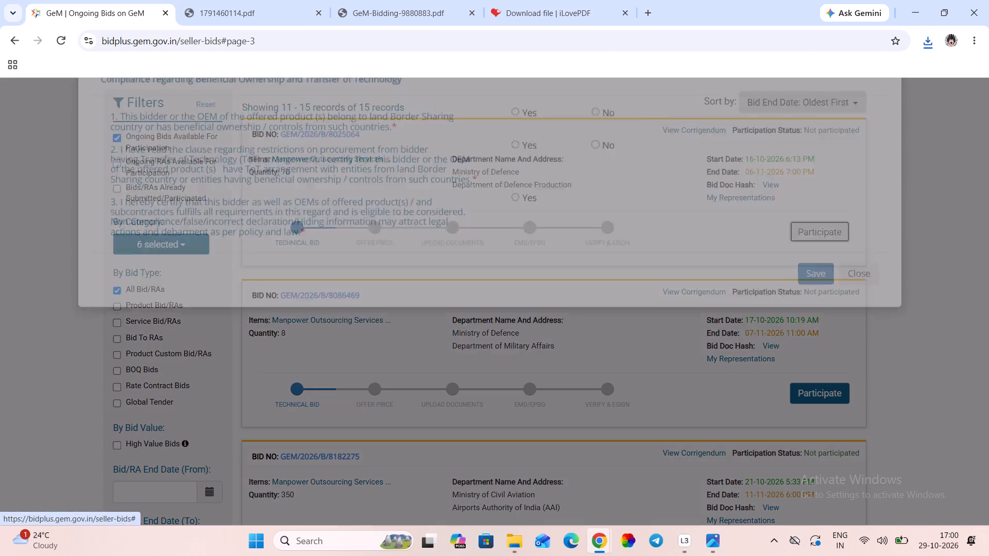
pyautogui.click(596, 158)
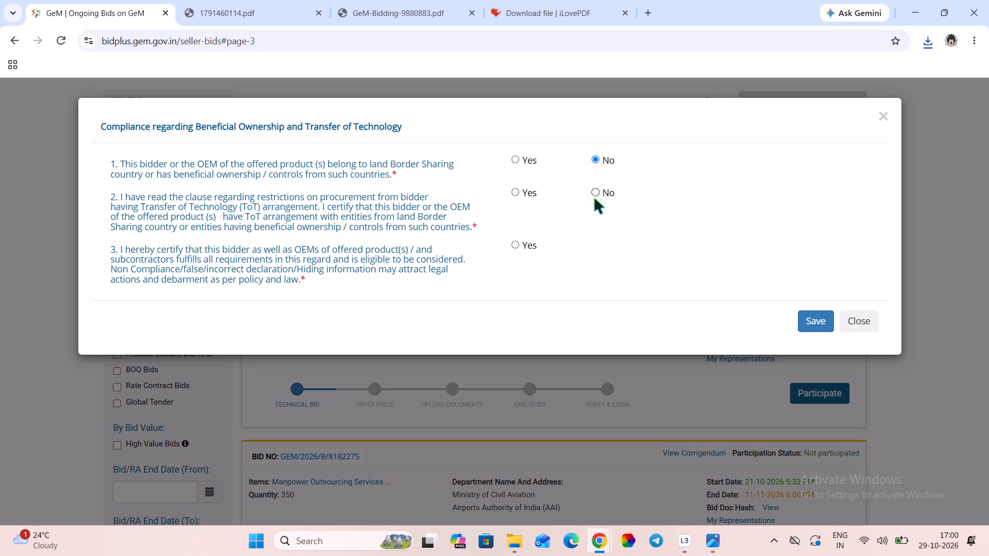
pyautogui.click(595, 189)
pyautogui.click(516, 244)
pyautogui.click(816, 321)
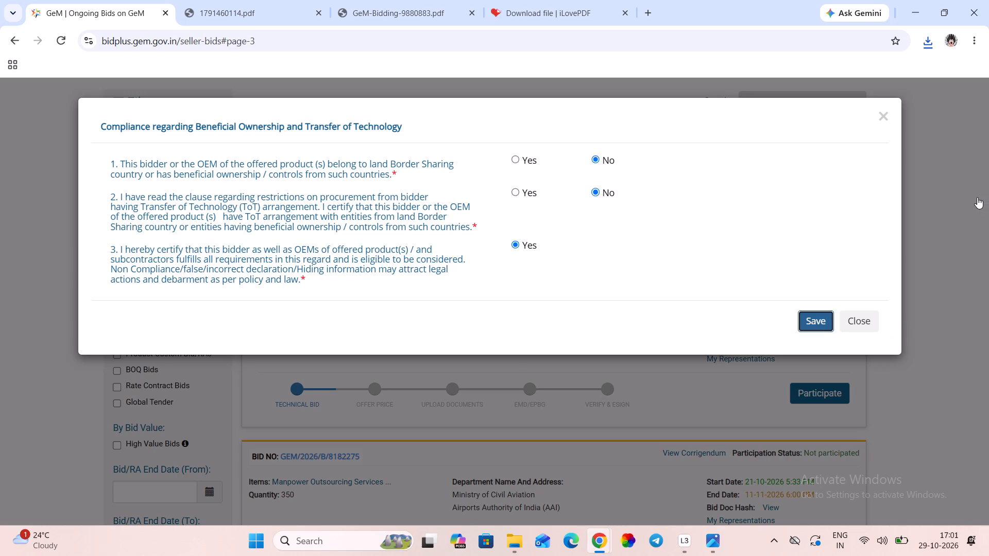
# Select the catalogue for the first item, with 1 resource, and set its offered Type of Function to Others.
pyautogui.scroll(-1, 780, 268)
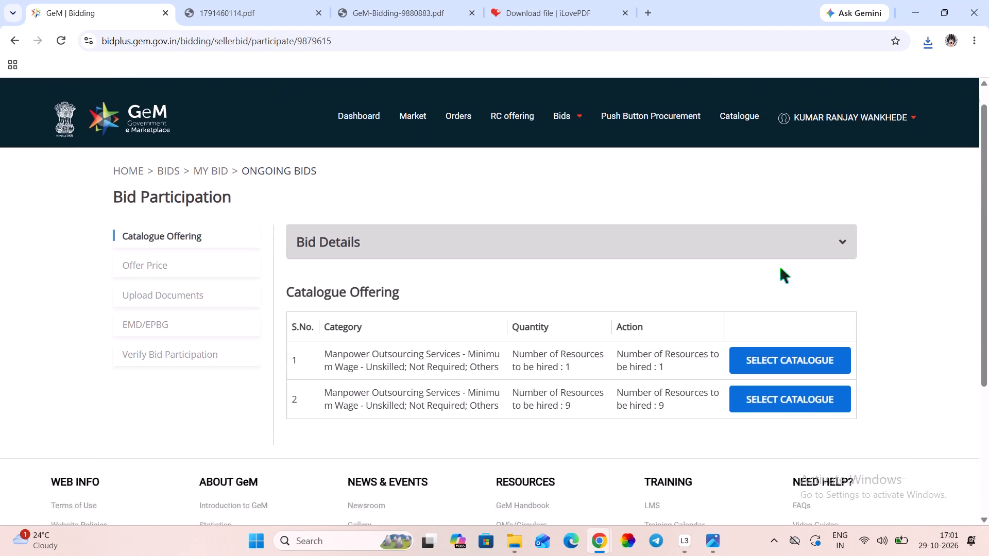
pyautogui.scroll(-1, 780, 268)
pyautogui.click(772, 238)
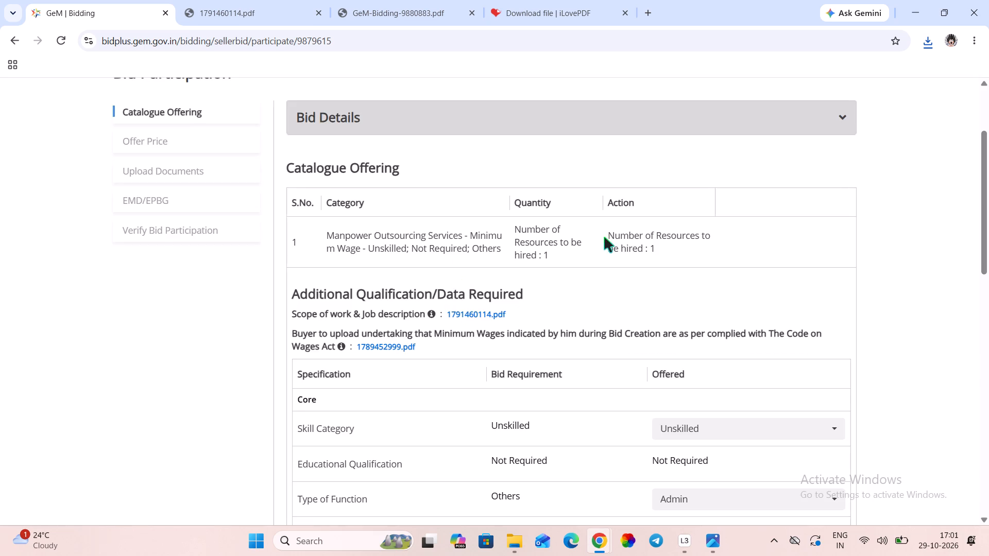
pyautogui.scroll(-3, 604, 237)
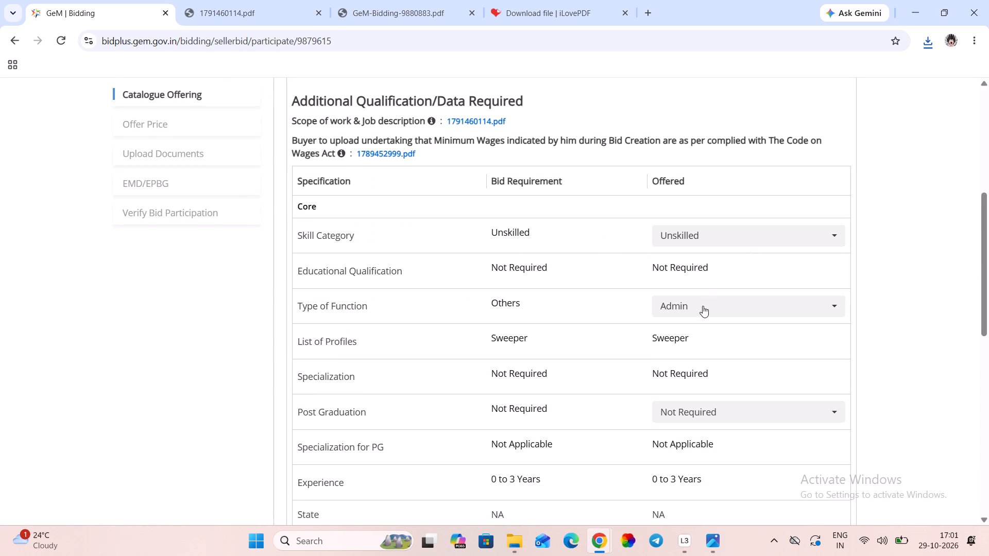
pyautogui.click(701, 307)
pyautogui.scroll(-7, 691, 257)
pyautogui.scroll(1, 691, 257)
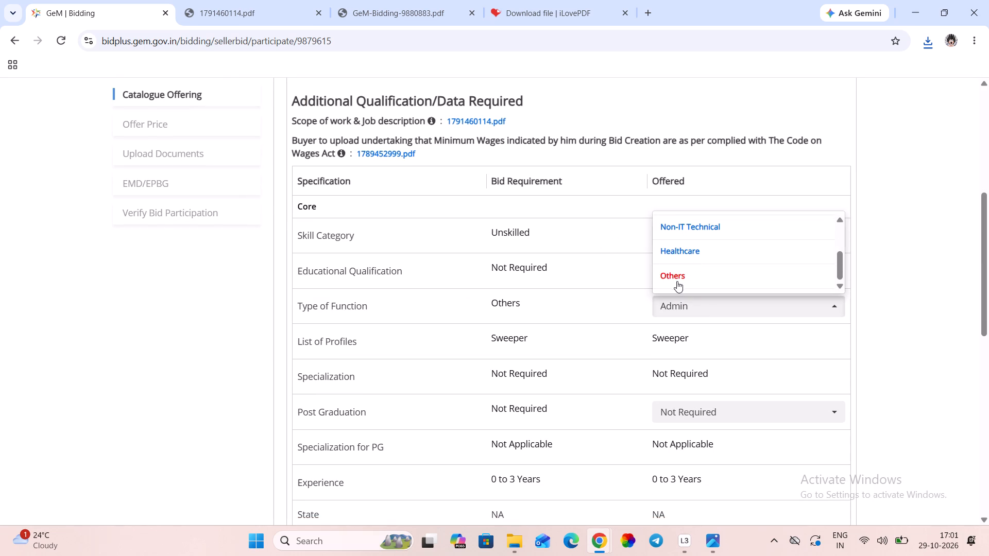
pyautogui.click(677, 279)
# Replace the first item's offered geographical-presence state with Madhya Pradesh, then encrypt and save the offering.
pyautogui.scroll(-2, 695, 256)
pyautogui.scroll(1, 695, 256)
pyautogui.scroll(-1, 716, 253)
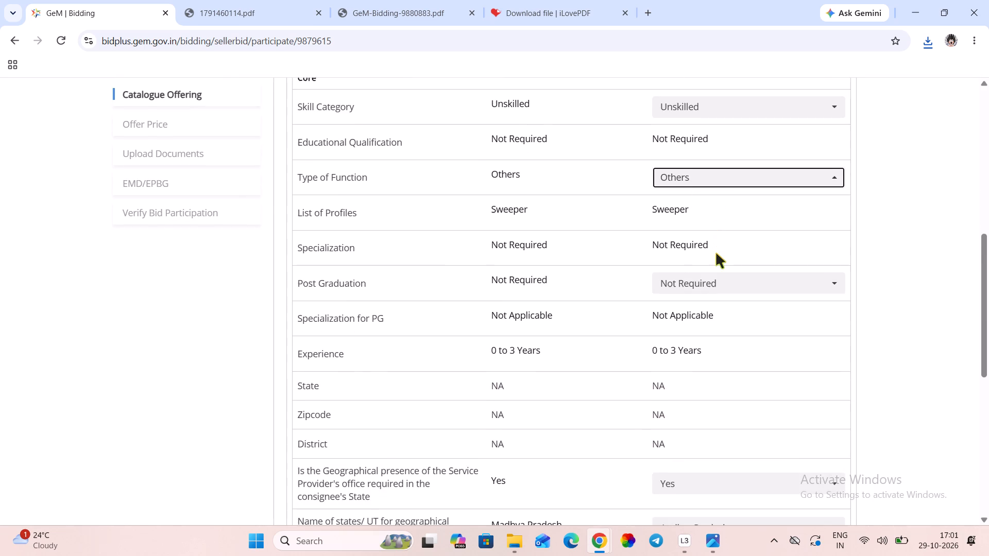
pyautogui.scroll(-1, 716, 253)
pyautogui.scroll(1, 716, 253)
pyautogui.scroll(-3, 706, 270)
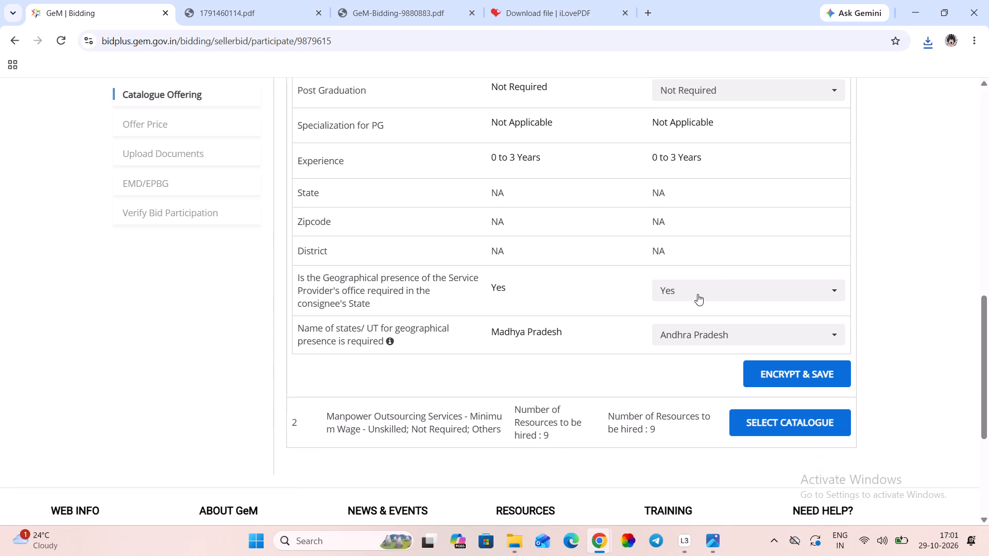
pyautogui.click(686, 337)
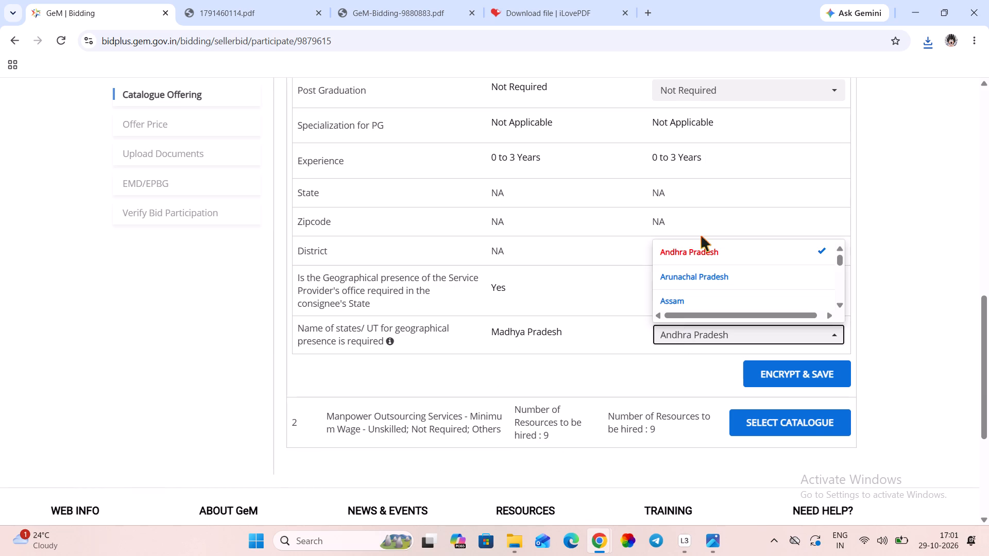
pyautogui.click(697, 255)
pyautogui.scroll(-1, 697, 255)
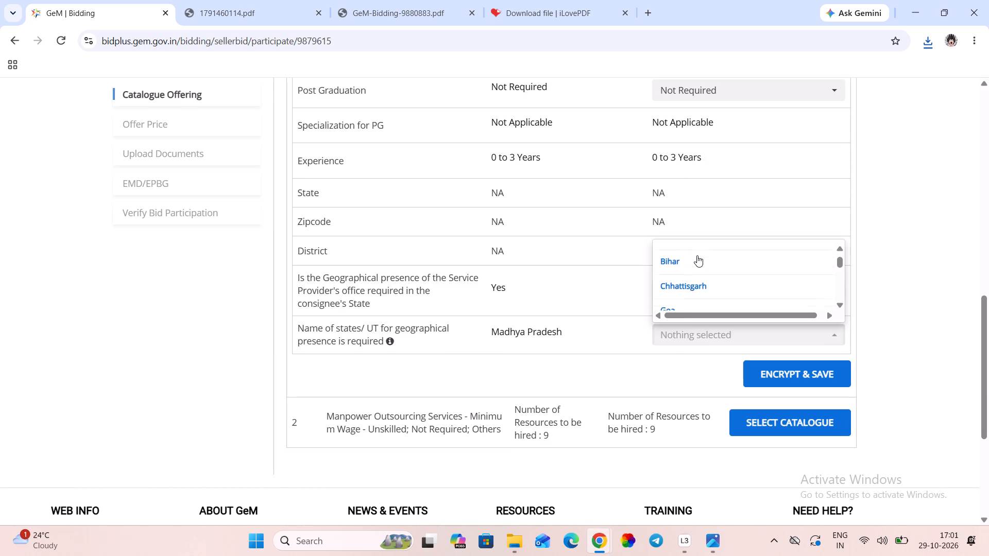
pyautogui.scroll(-4, 697, 255)
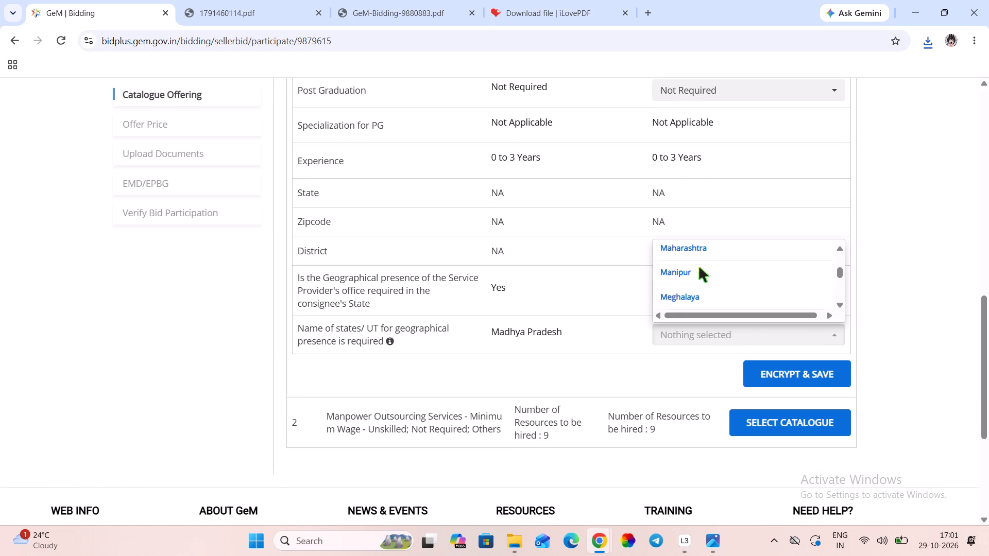
pyautogui.scroll(1, 699, 267)
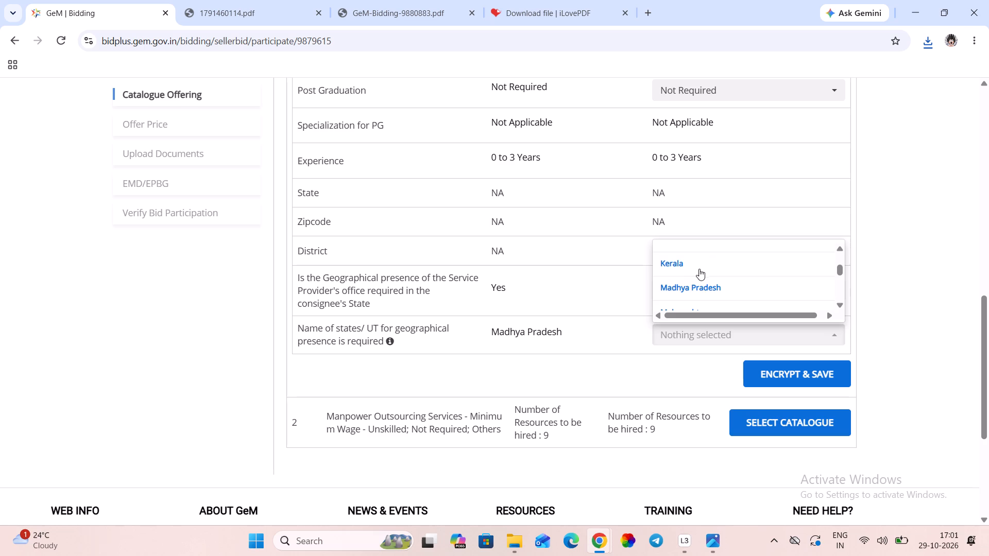
pyautogui.click(700, 287)
pyautogui.click(629, 287)
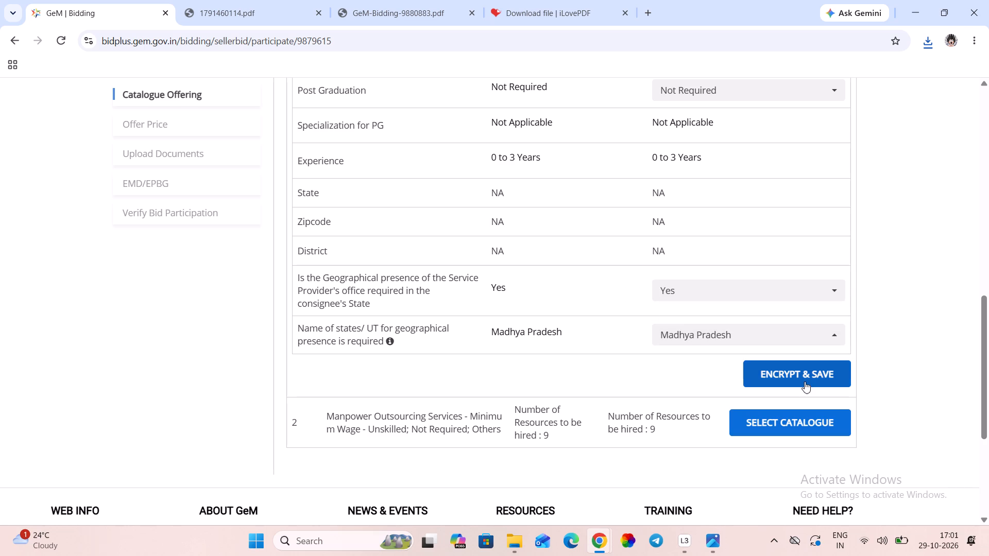
pyautogui.click(798, 376)
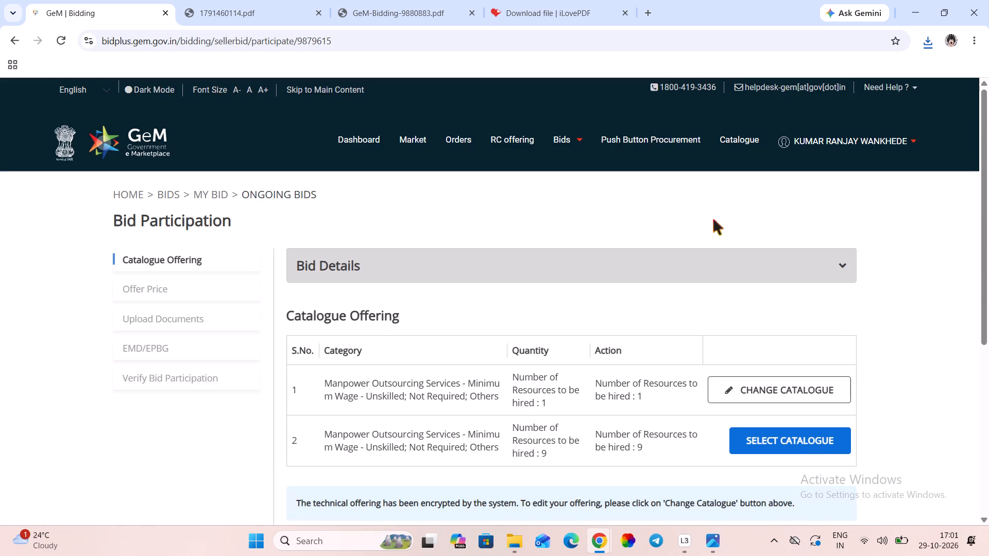
# Select the catalogue for the second item, with 9 resources, and set its offered Type of Function to Others.
pyautogui.scroll(-2, 713, 219)
pyautogui.click(791, 294)
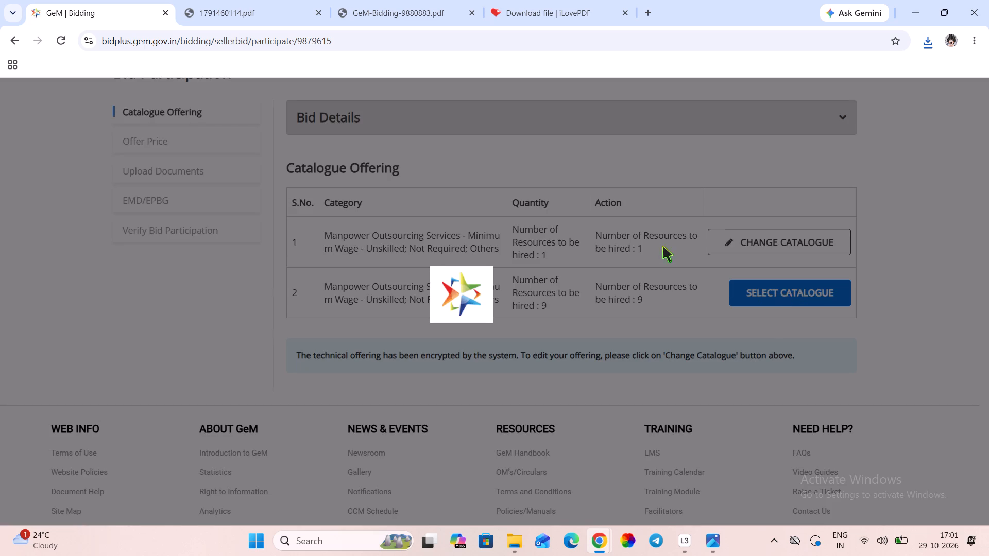
pyautogui.scroll(-4, 663, 246)
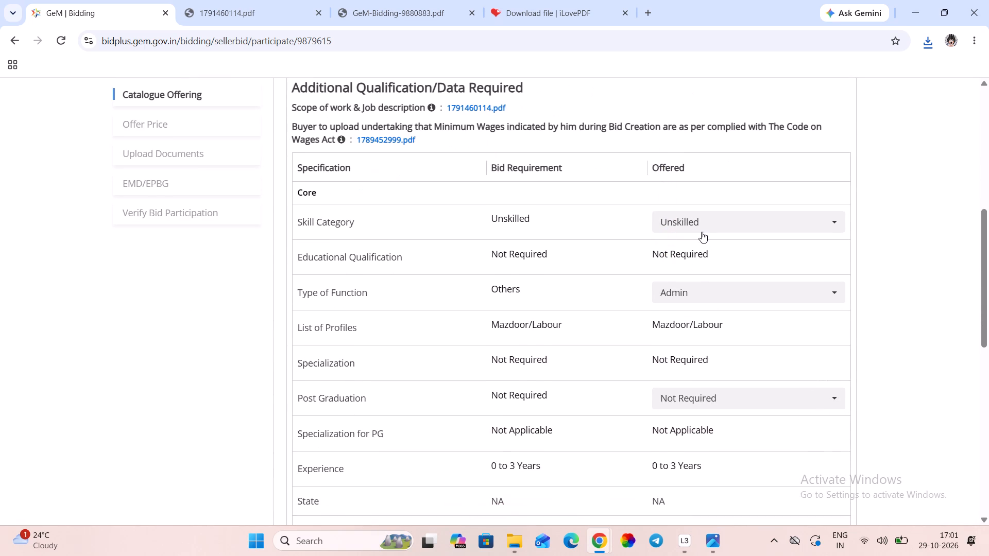
pyautogui.click(688, 292)
pyautogui.scroll(-2, 682, 350)
pyautogui.scroll(1, 682, 350)
pyautogui.scroll(-3, 682, 350)
pyautogui.click(674, 372)
# Replace the second item's offered geographical-presence state with Madhya Pradesh, then encrypt and save the offering.
pyautogui.scroll(-3, 694, 310)
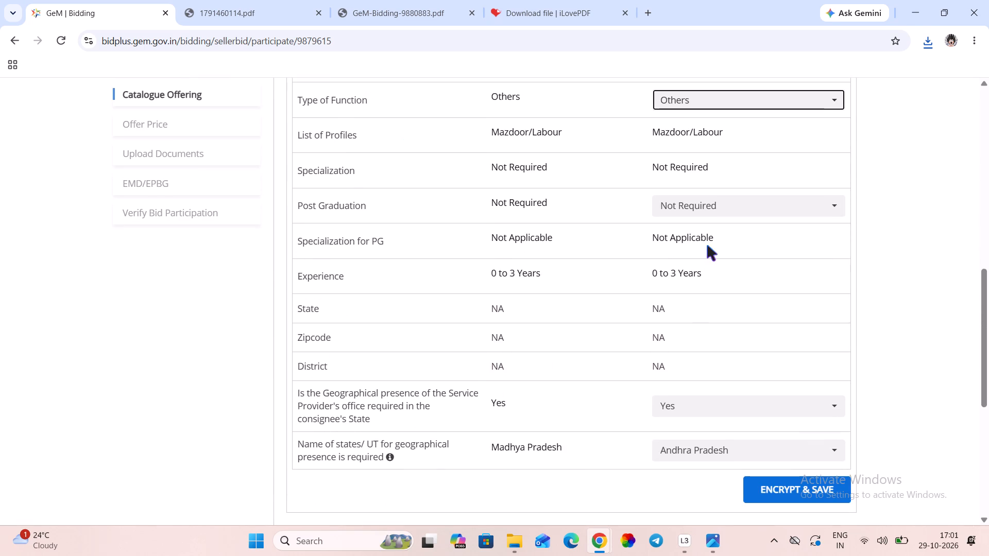
pyautogui.scroll(-3, 707, 245)
pyautogui.click(694, 259)
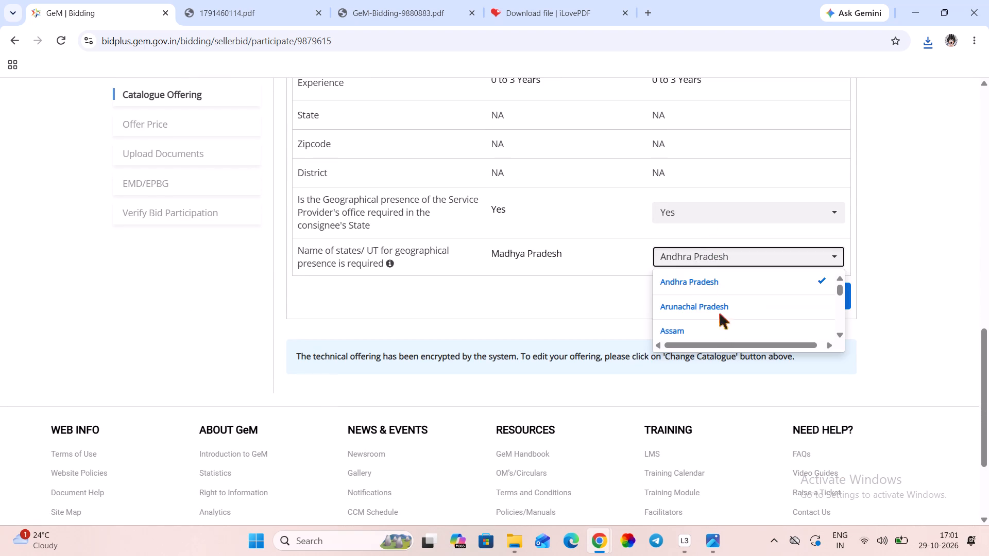
pyautogui.click(701, 286)
pyautogui.scroll(-2, 687, 308)
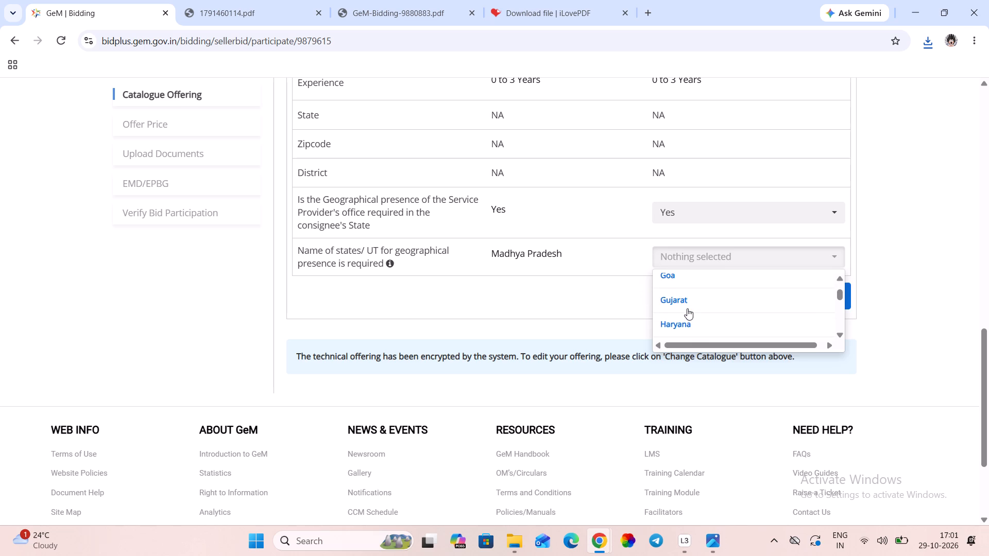
pyautogui.scroll(-1, 687, 308)
pyautogui.scroll(1, 687, 308)
pyautogui.scroll(-2, 687, 308)
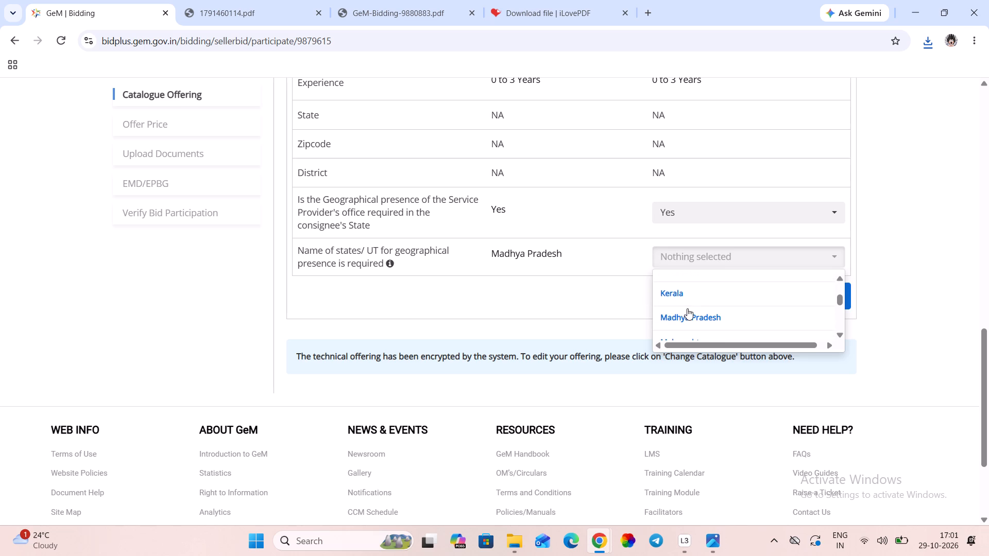
pyautogui.click(689, 316)
pyautogui.click(580, 290)
pyautogui.click(790, 301)
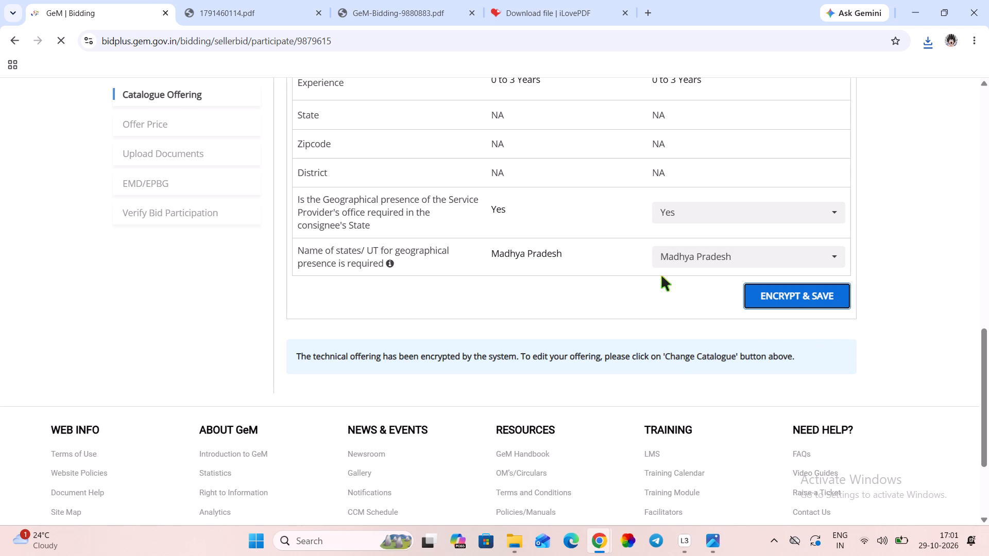
# Continue to the Offer Price stage and enter a service charge percentage of 3.85 for the item with 1 resource.
pyautogui.scroll(-3, 661, 275)
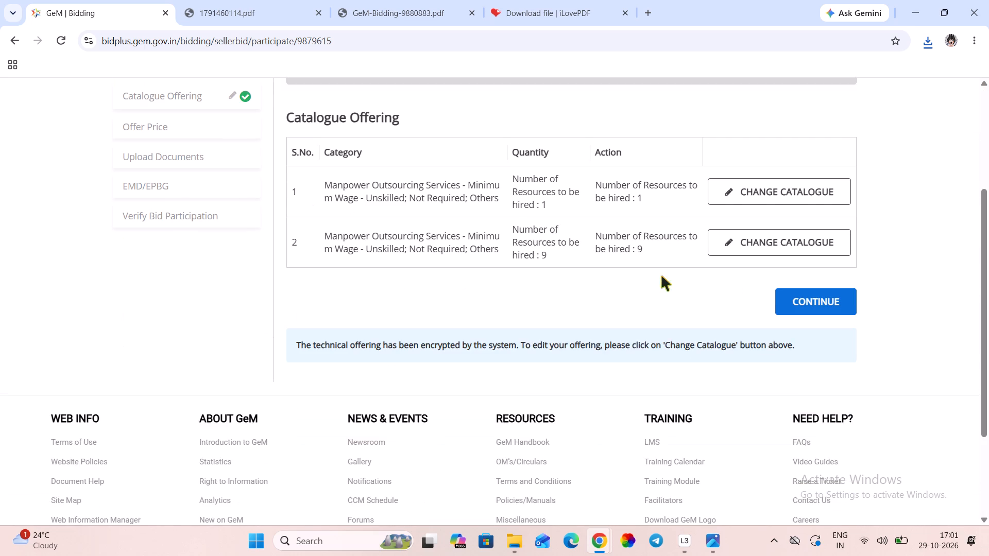
pyautogui.click(826, 281)
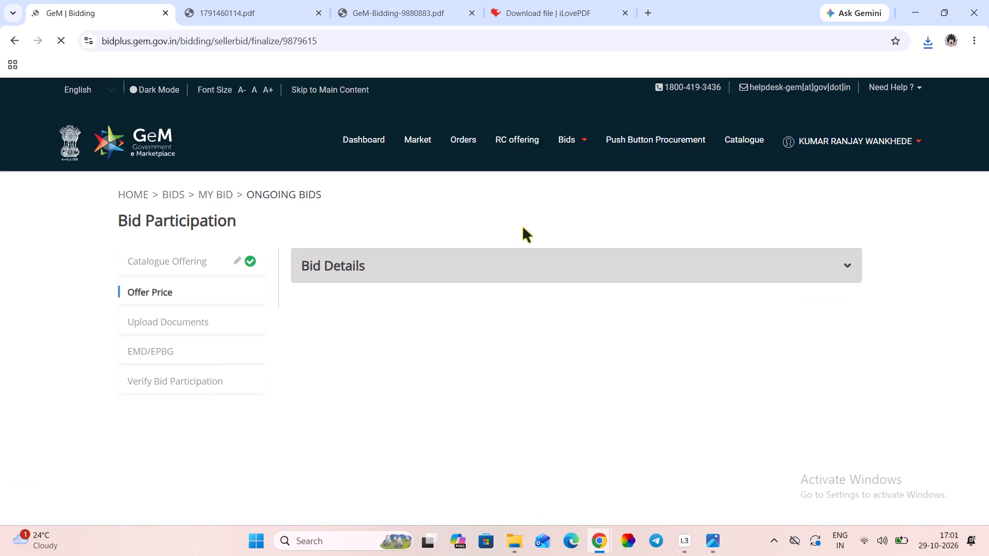
pyautogui.scroll(-1, 523, 227)
pyautogui.scroll(1, 523, 227)
pyautogui.scroll(-2, 523, 227)
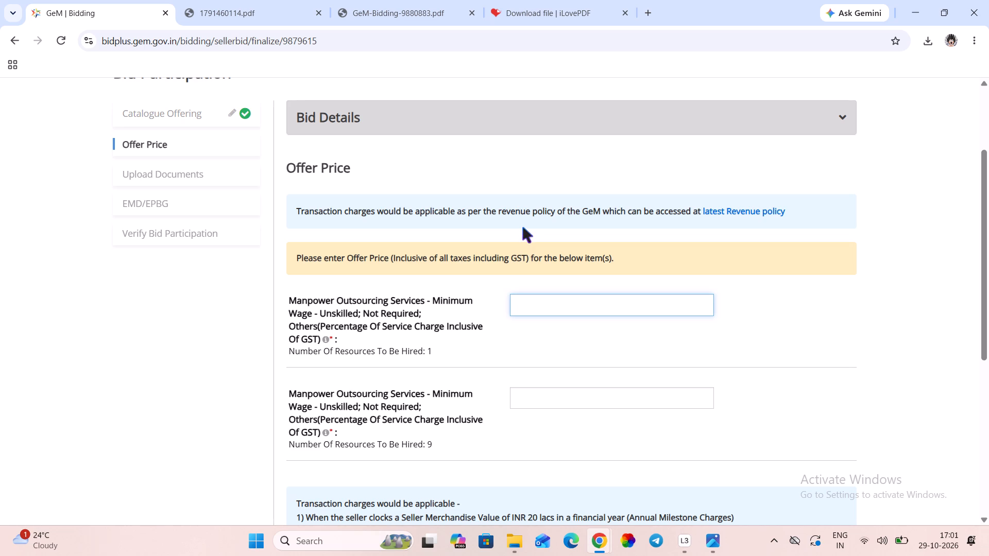
pyautogui.write('3.85')
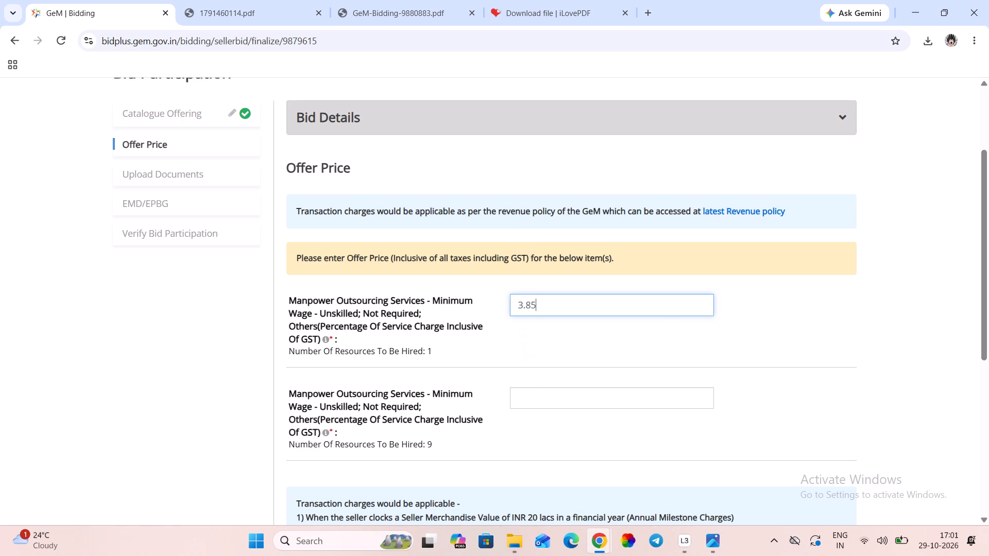
# Enter a service charge percentage of 3.85 for the item with 9 resources.
pyautogui.click(528, 403)
pyautogui.write('3.8')
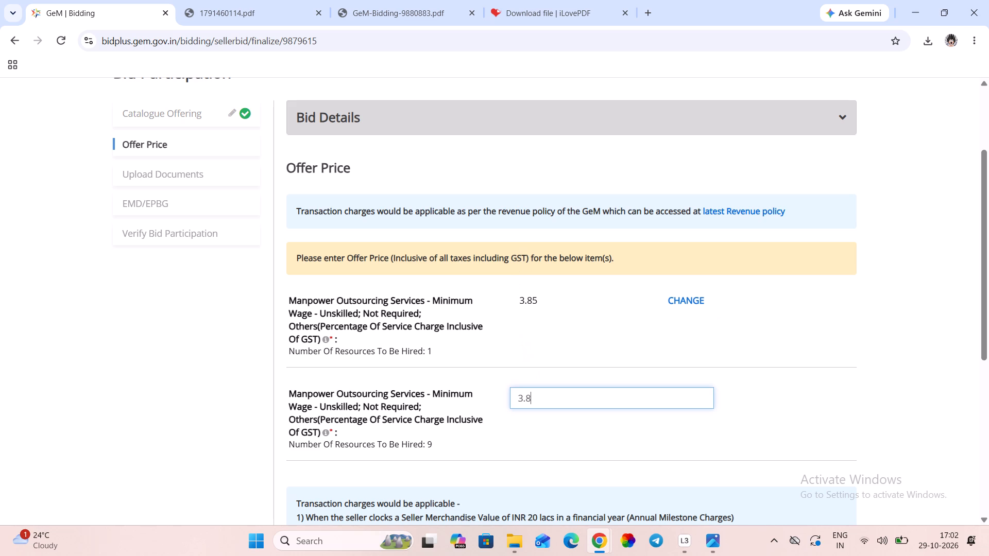
pyautogui.press('5')
pyautogui.click(808, 316)
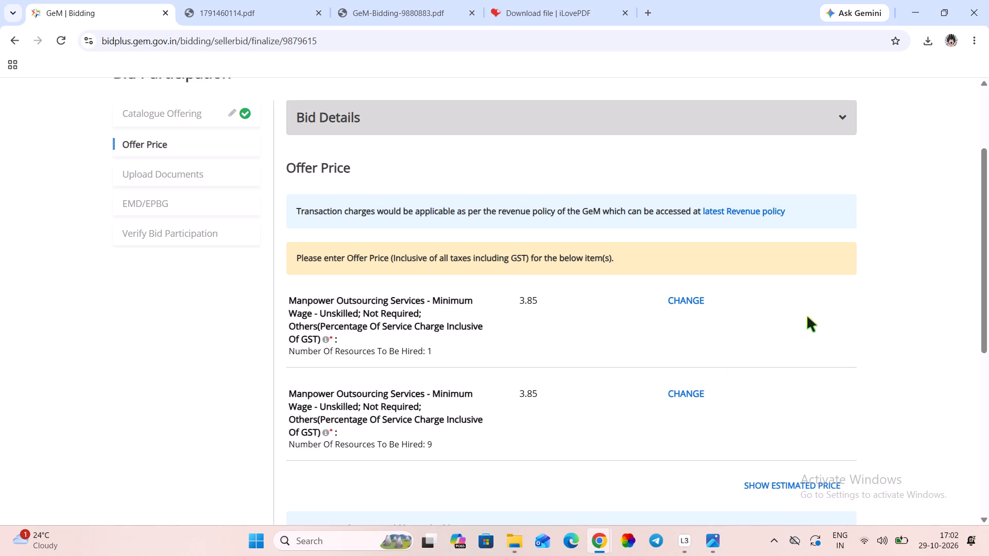
# Show the estimated price and review the price breakdown of both items and the total offer price.
pyautogui.scroll(-2, 794, 326)
pyautogui.scroll(1, 794, 326)
pyautogui.scroll(-1, 794, 326)
pyautogui.scroll(1, 794, 326)
pyautogui.click(771, 415)
pyautogui.scroll(-2, 561, 294)
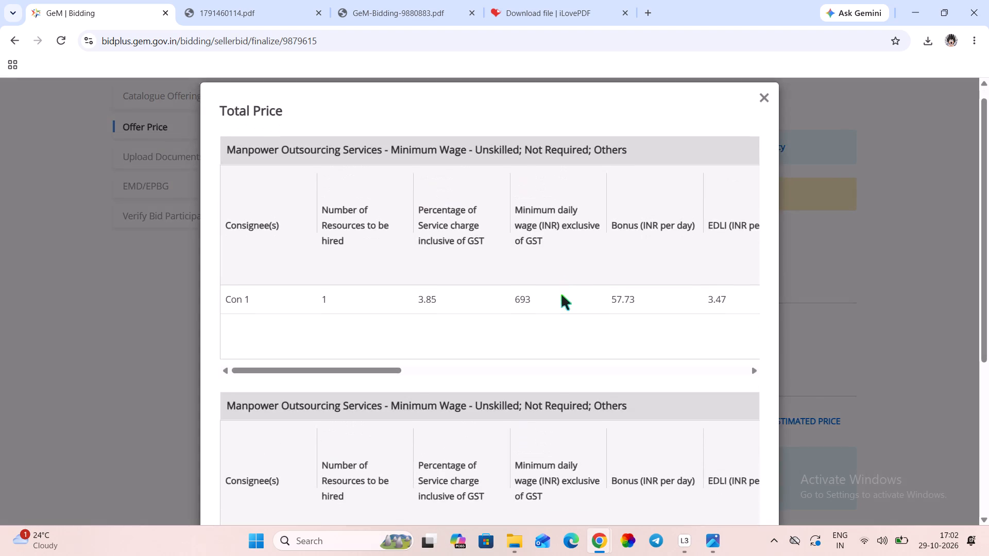
pyautogui.scroll(-3, 561, 294)
pyautogui.scroll(1, 561, 294)
pyautogui.scroll(-1, 561, 294)
pyautogui.scroll(1, 561, 294)
pyautogui.scroll(-6, 561, 294)
pyautogui.scroll(2, 561, 294)
pyautogui.scroll(-9, 561, 294)
pyautogui.scroll(1, 561, 294)
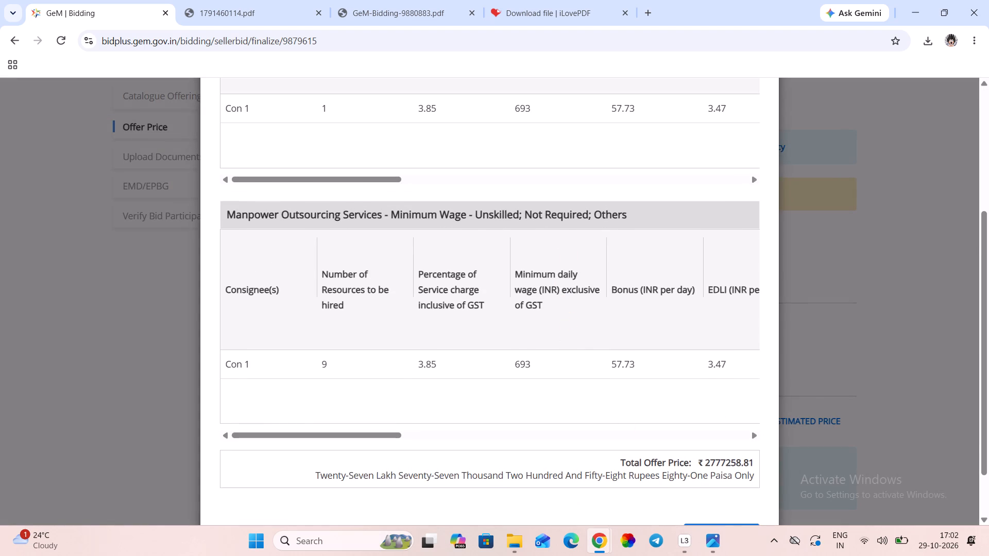
pyautogui.scroll(-3, 646, 425)
pyautogui.click(719, 476)
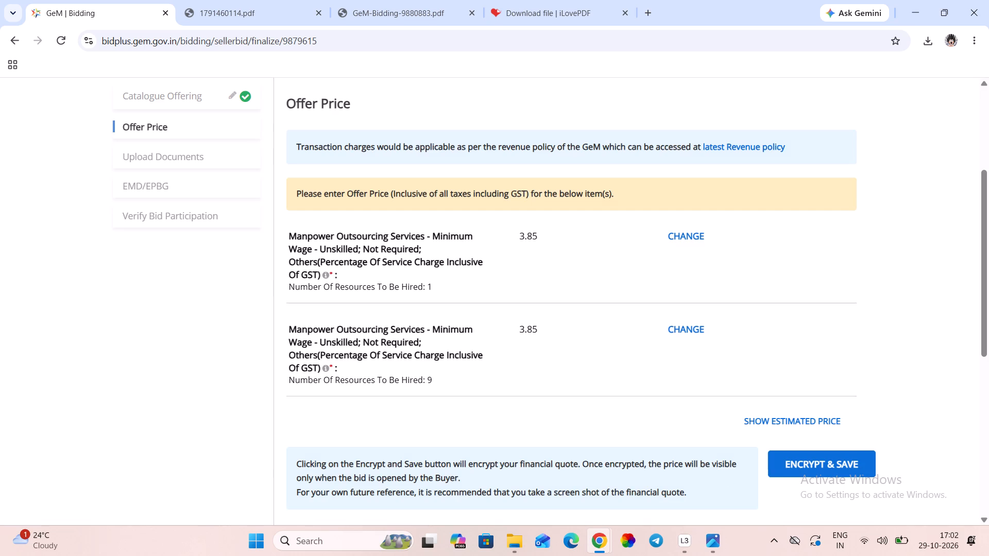
# Encrypt and save the offer price, accepting the encryption confirmation.
pyautogui.click(799, 460)
pyautogui.click(552, 150)
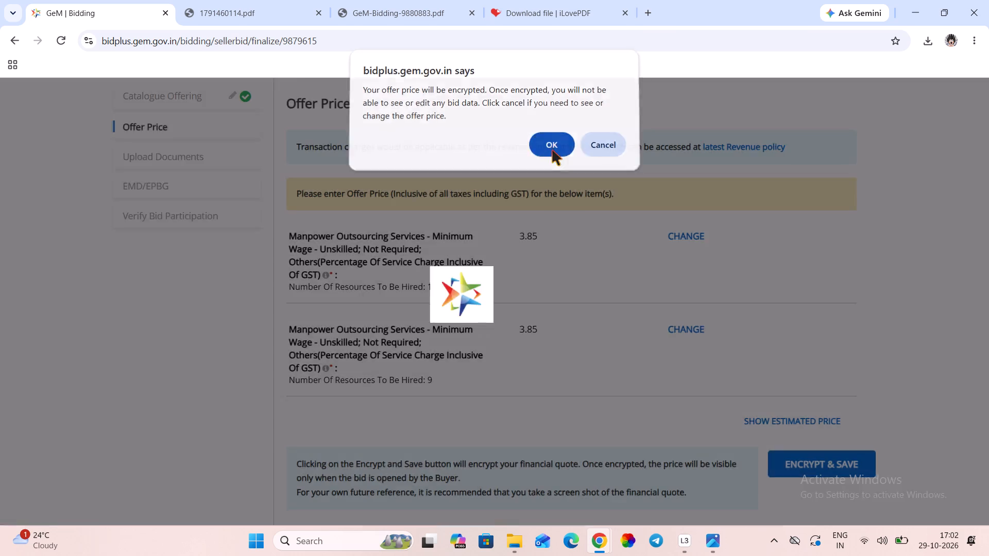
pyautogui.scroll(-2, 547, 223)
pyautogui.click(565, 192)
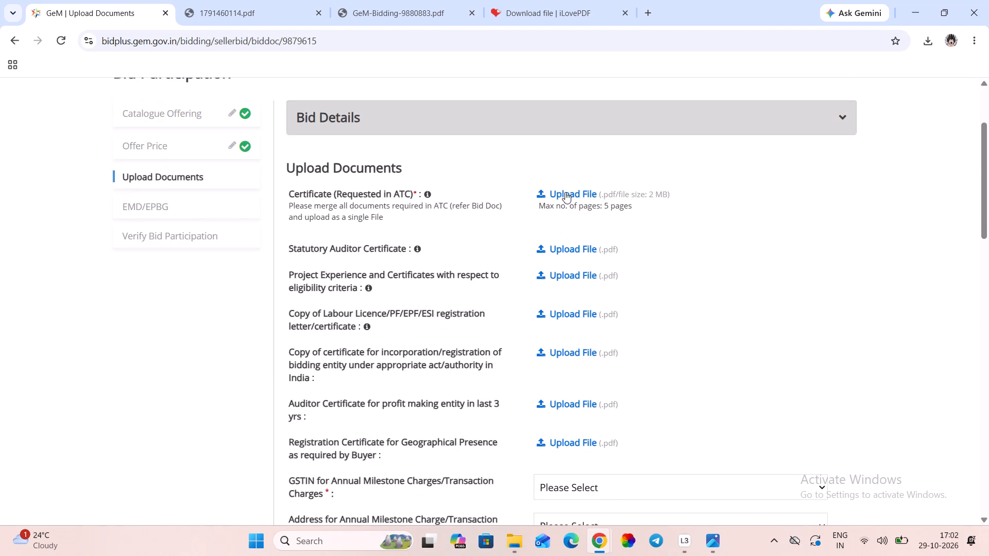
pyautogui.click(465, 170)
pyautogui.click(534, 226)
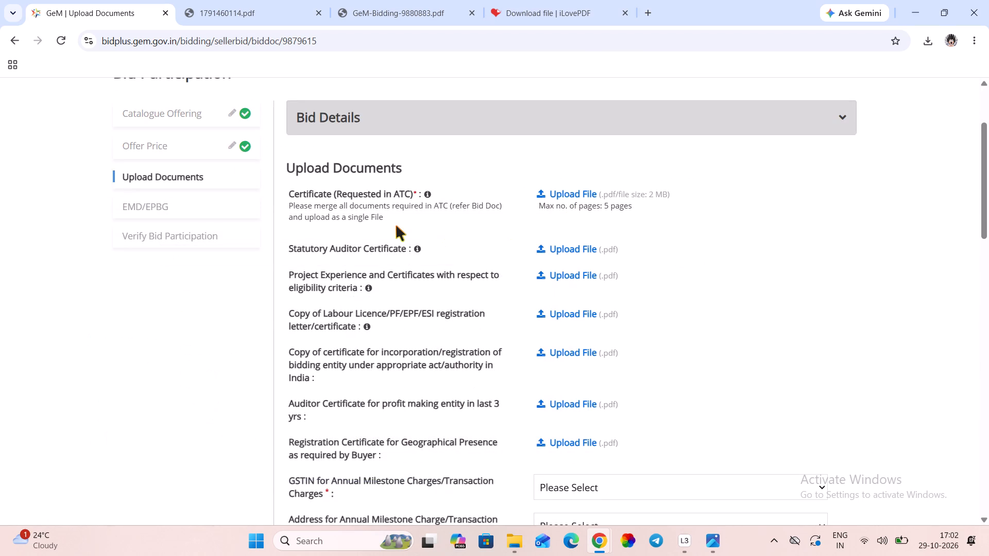
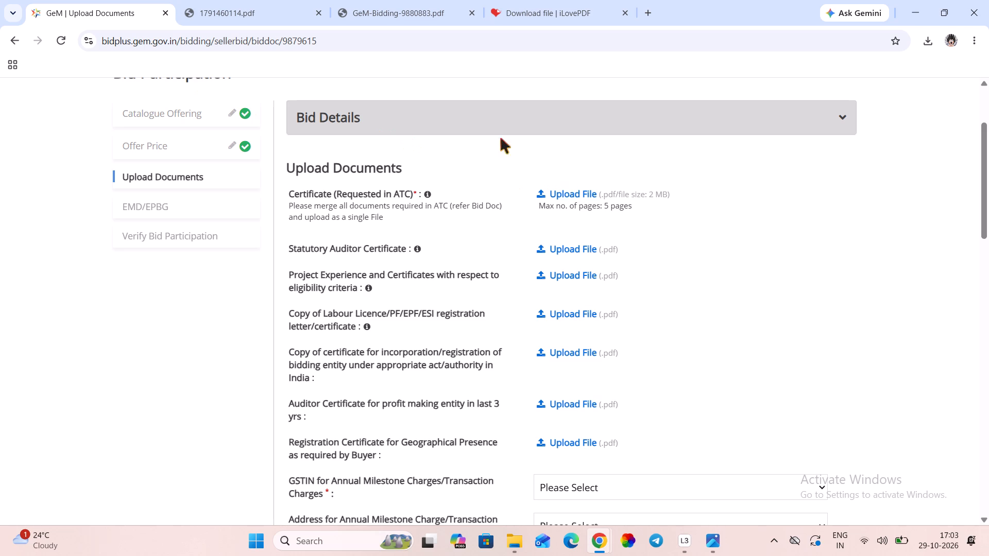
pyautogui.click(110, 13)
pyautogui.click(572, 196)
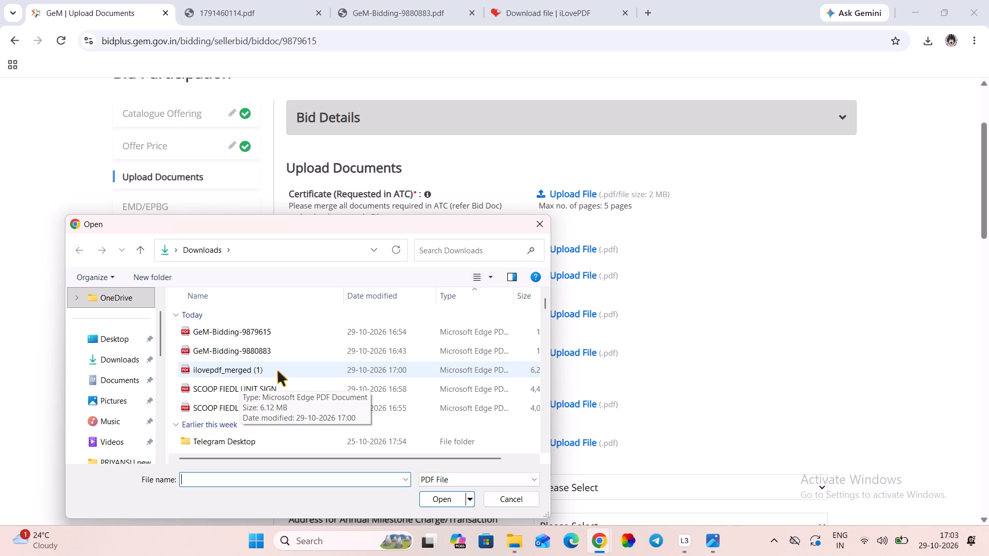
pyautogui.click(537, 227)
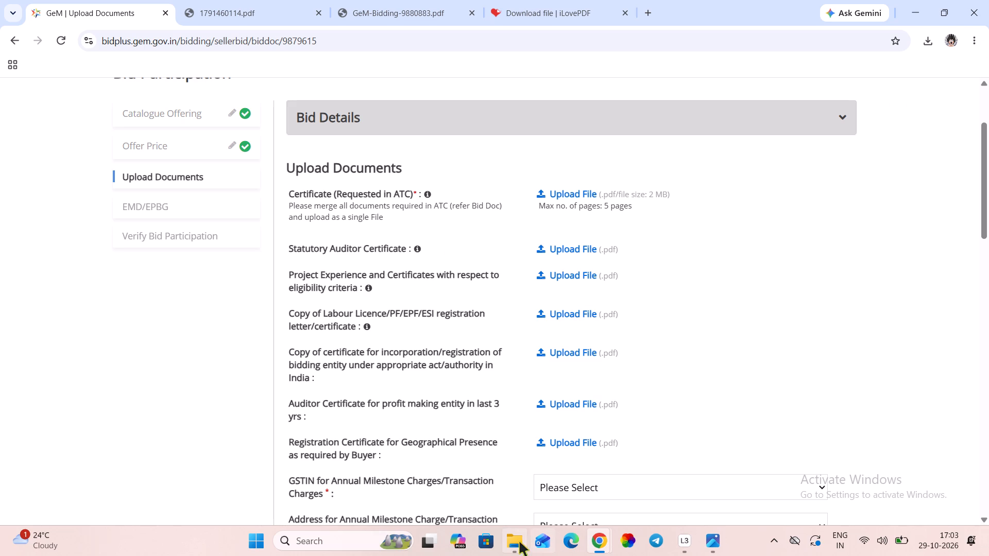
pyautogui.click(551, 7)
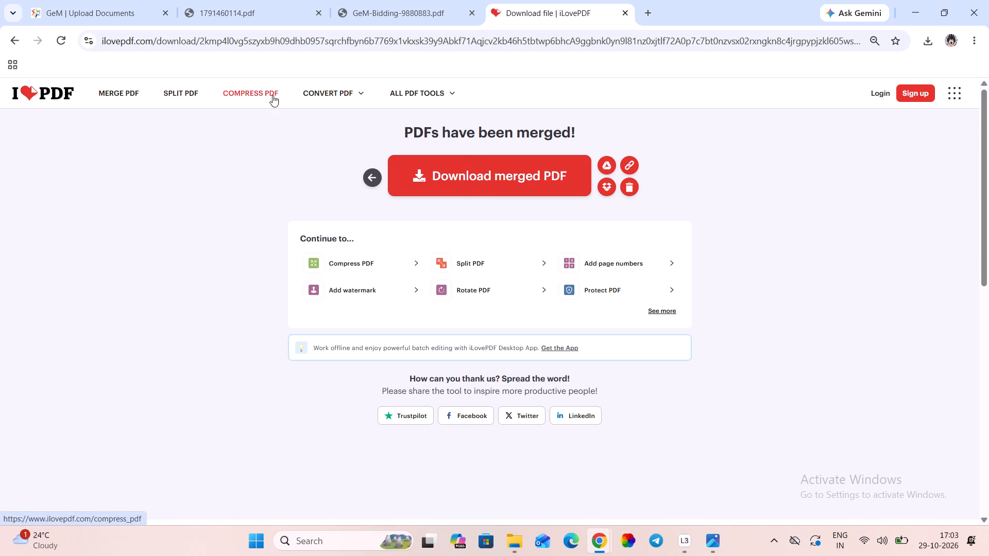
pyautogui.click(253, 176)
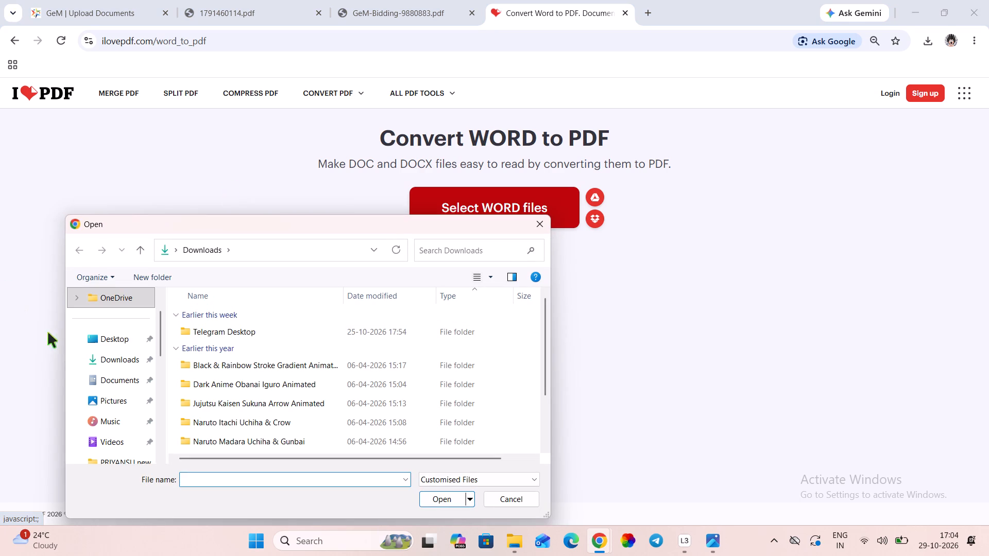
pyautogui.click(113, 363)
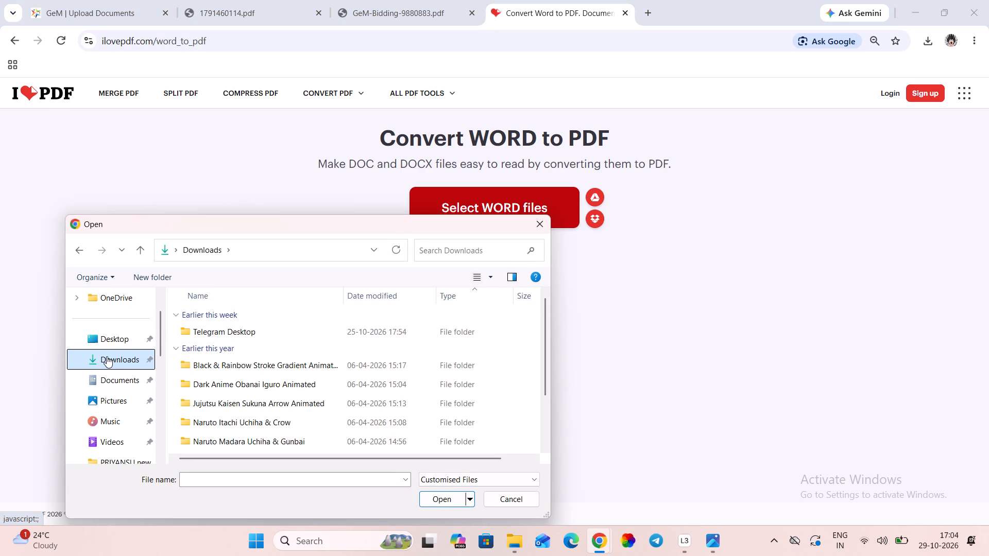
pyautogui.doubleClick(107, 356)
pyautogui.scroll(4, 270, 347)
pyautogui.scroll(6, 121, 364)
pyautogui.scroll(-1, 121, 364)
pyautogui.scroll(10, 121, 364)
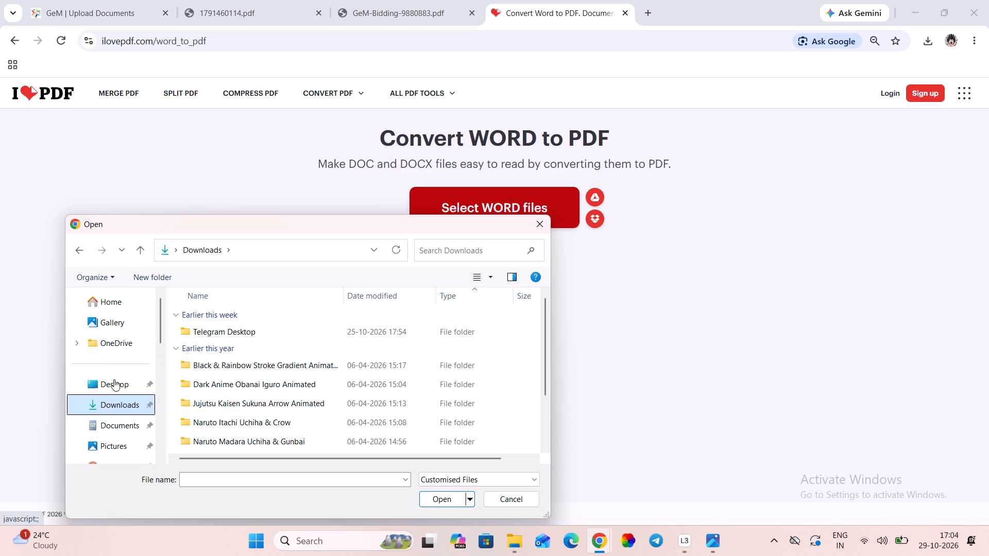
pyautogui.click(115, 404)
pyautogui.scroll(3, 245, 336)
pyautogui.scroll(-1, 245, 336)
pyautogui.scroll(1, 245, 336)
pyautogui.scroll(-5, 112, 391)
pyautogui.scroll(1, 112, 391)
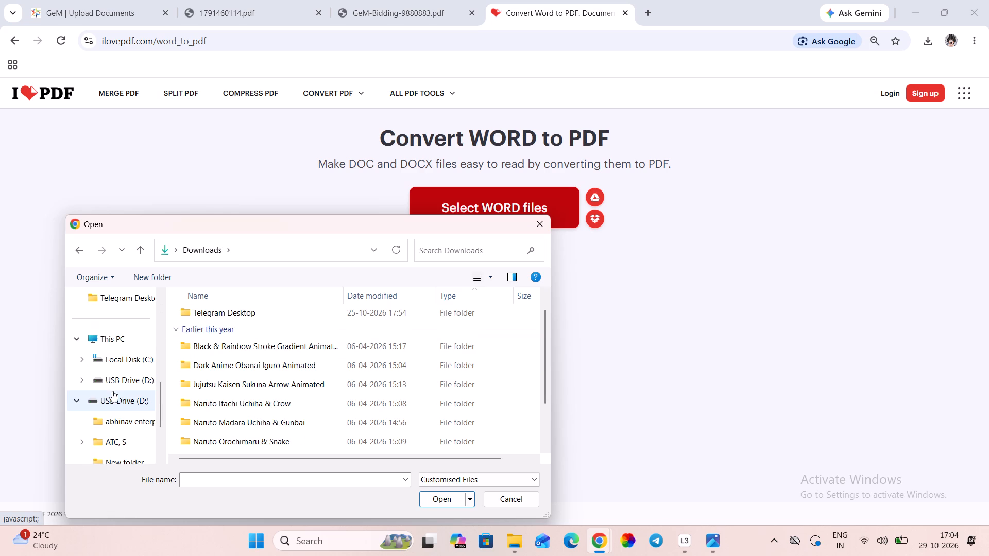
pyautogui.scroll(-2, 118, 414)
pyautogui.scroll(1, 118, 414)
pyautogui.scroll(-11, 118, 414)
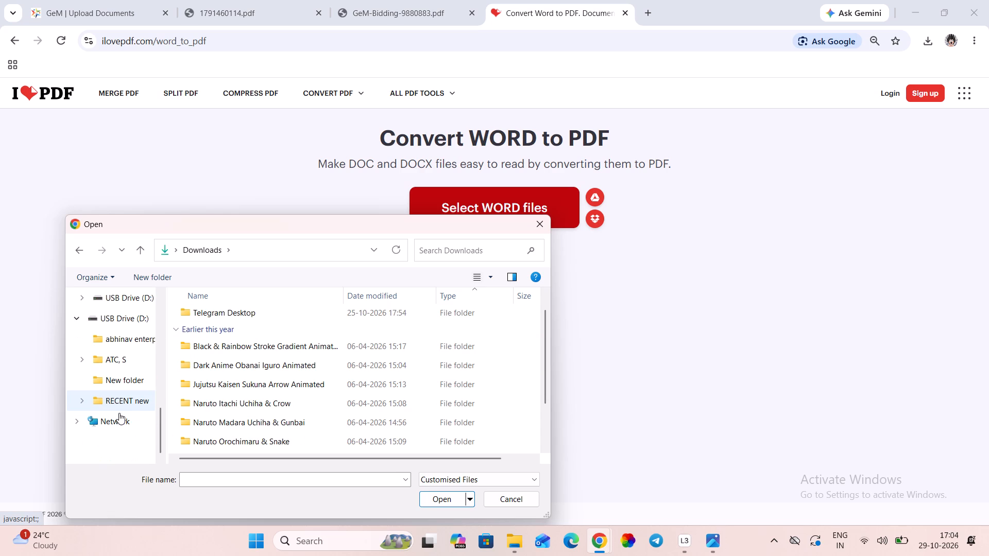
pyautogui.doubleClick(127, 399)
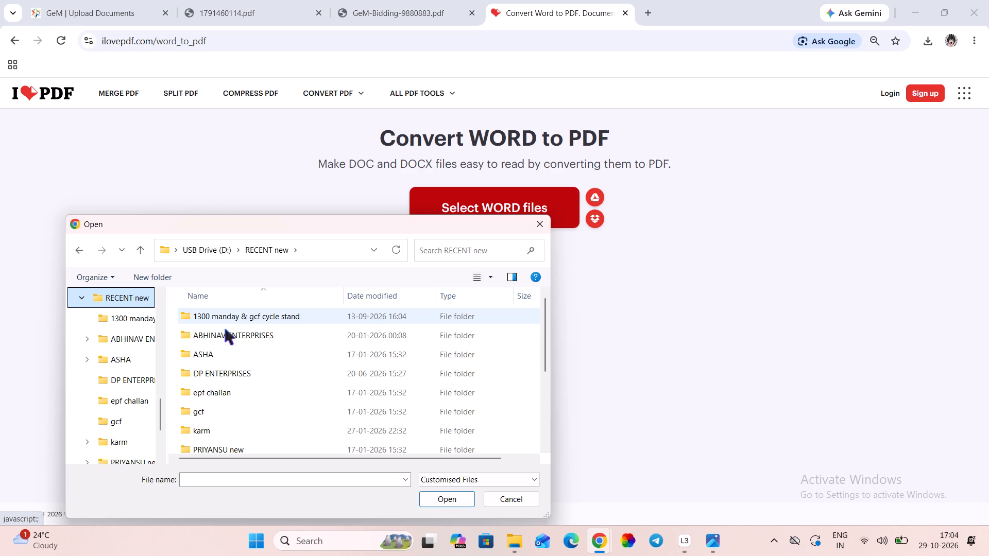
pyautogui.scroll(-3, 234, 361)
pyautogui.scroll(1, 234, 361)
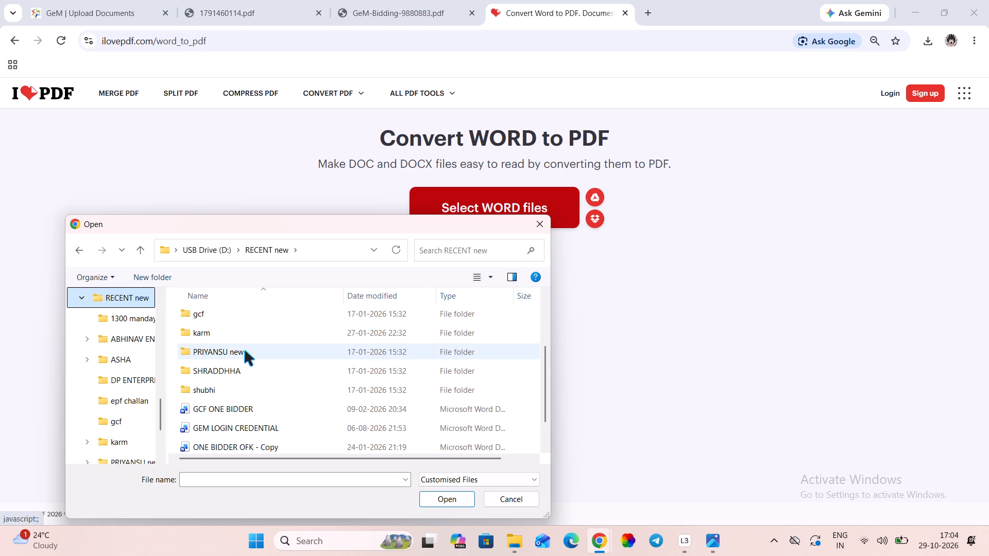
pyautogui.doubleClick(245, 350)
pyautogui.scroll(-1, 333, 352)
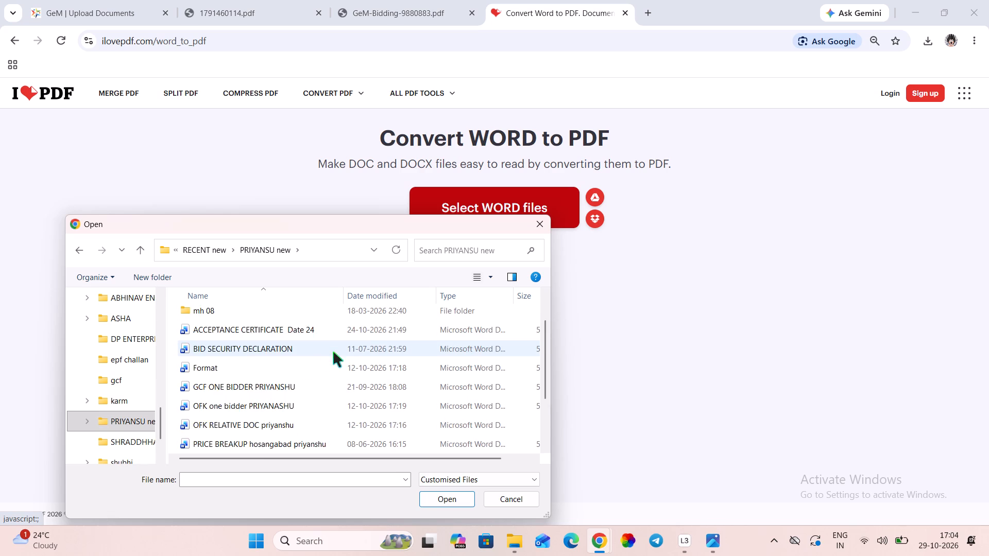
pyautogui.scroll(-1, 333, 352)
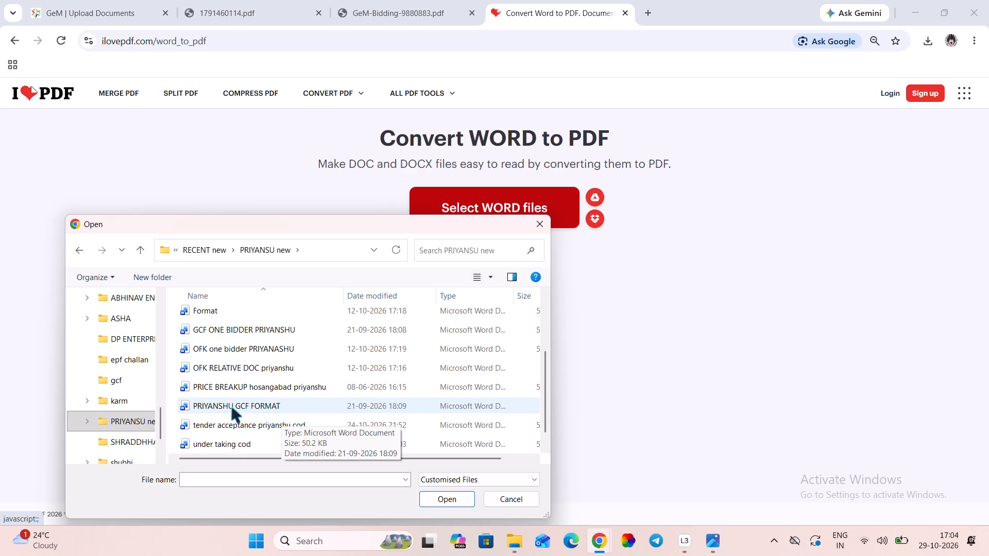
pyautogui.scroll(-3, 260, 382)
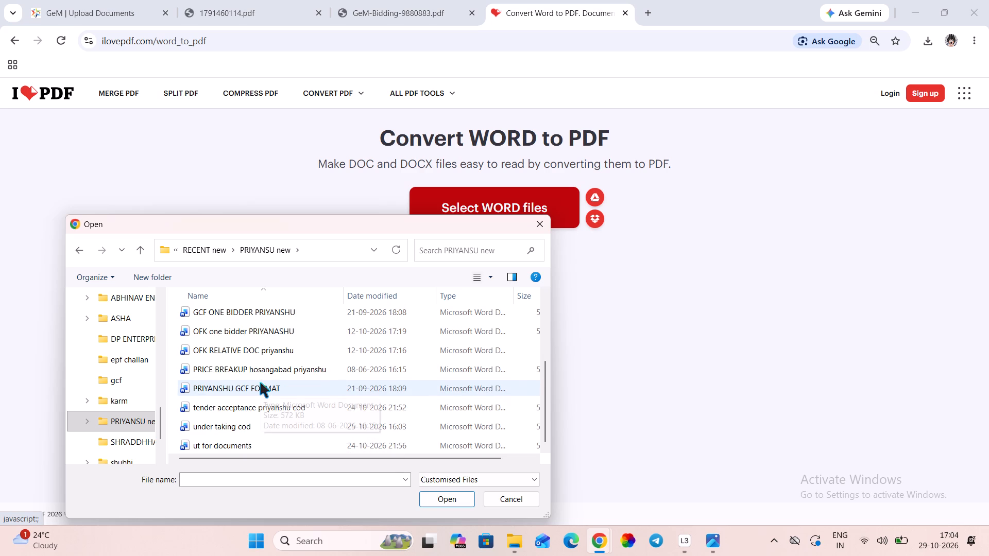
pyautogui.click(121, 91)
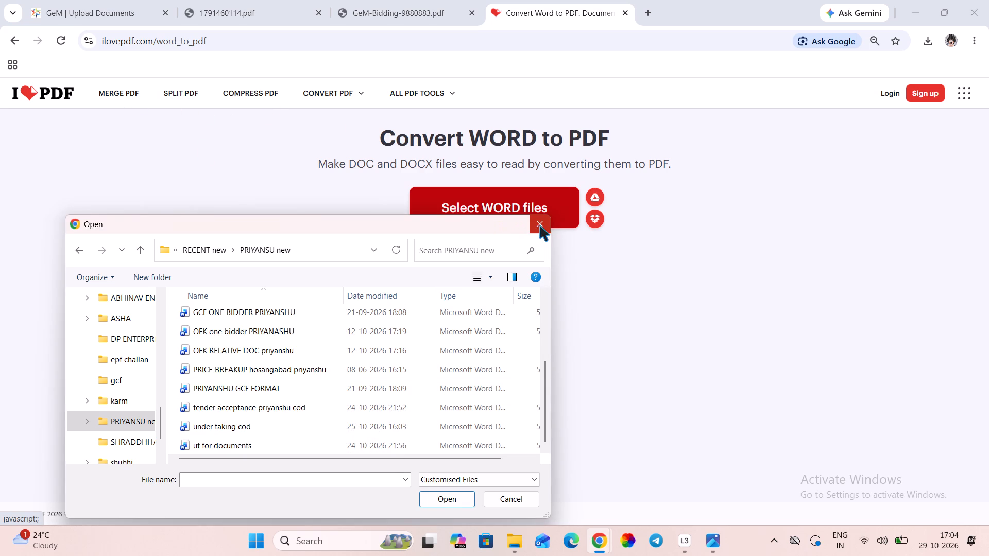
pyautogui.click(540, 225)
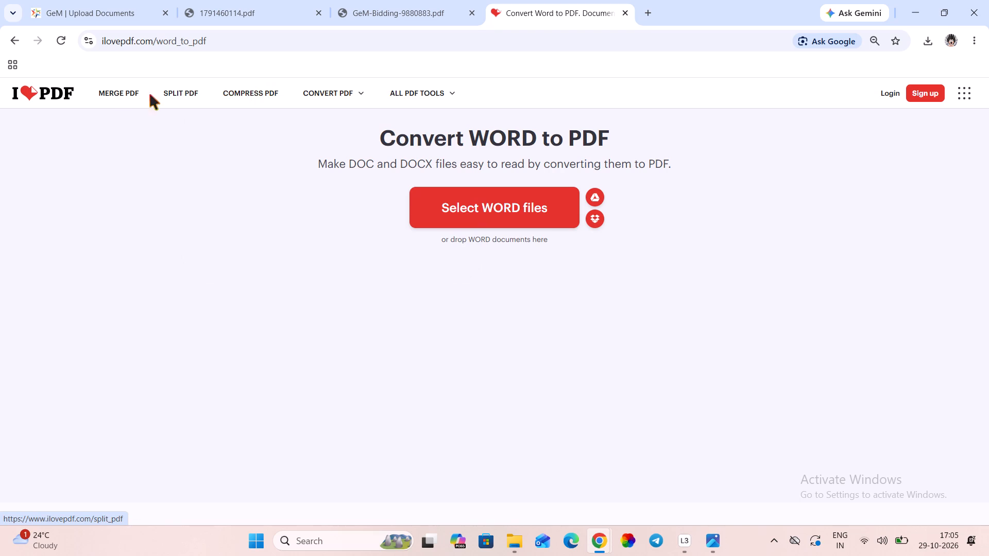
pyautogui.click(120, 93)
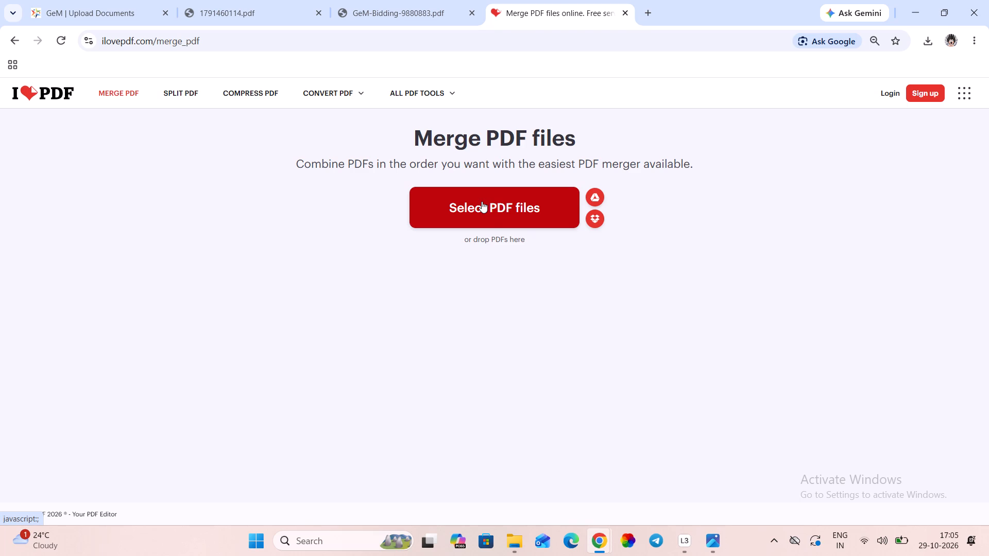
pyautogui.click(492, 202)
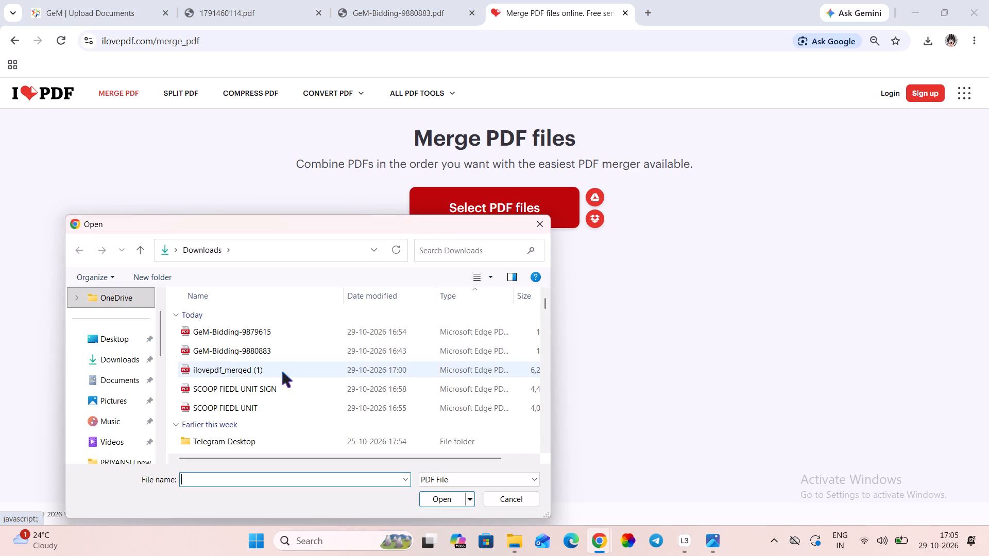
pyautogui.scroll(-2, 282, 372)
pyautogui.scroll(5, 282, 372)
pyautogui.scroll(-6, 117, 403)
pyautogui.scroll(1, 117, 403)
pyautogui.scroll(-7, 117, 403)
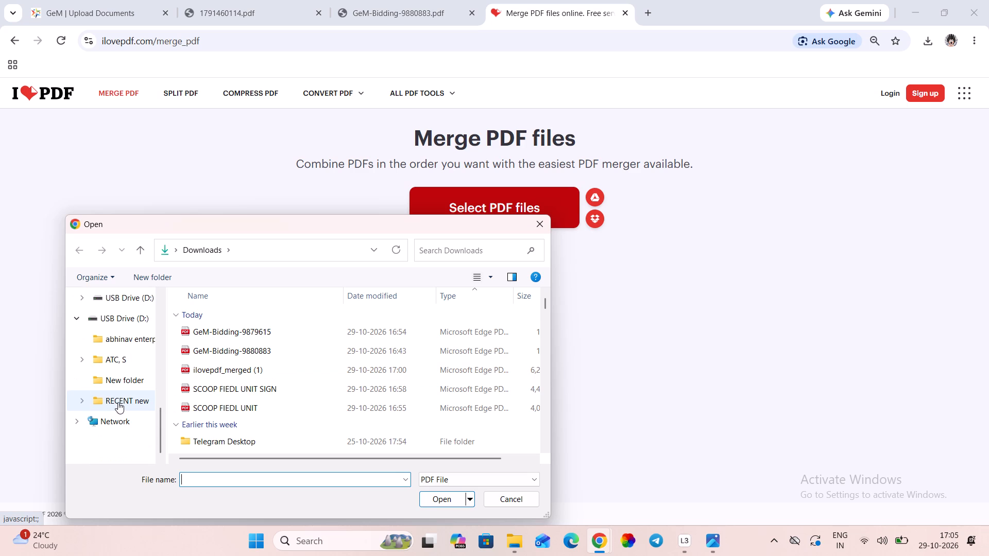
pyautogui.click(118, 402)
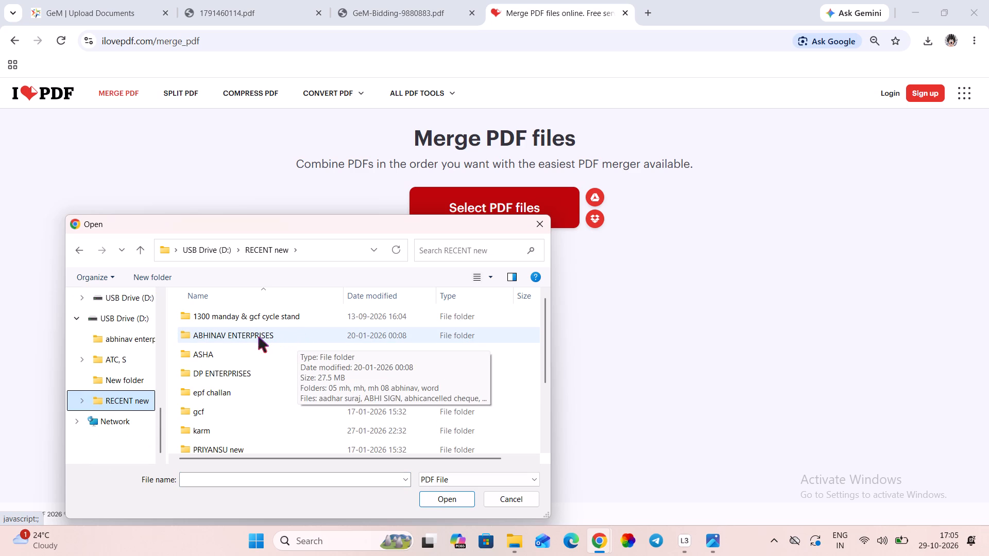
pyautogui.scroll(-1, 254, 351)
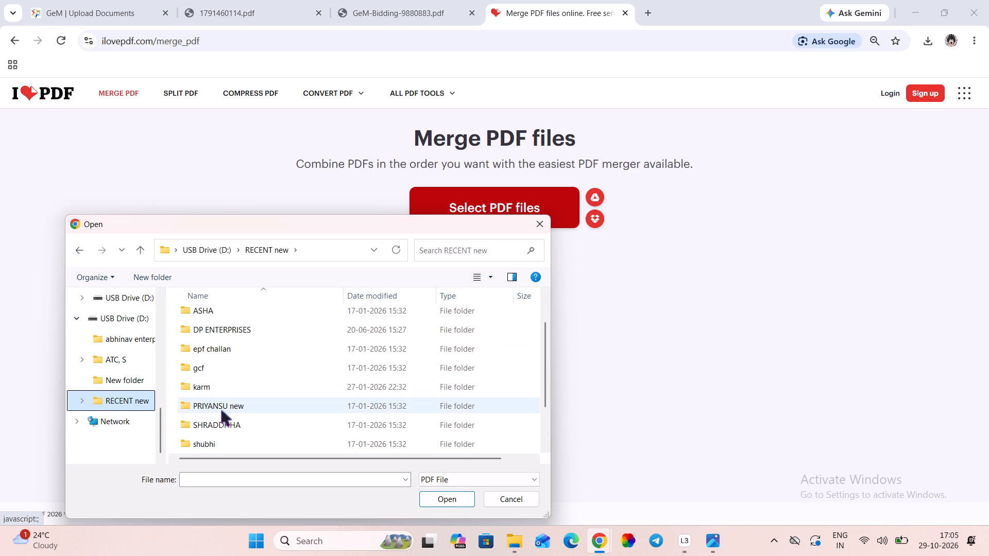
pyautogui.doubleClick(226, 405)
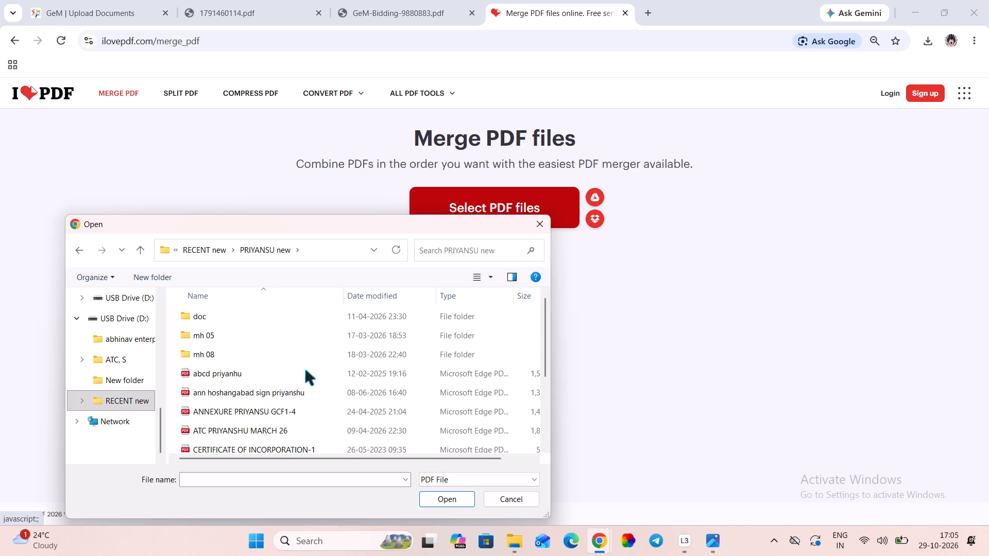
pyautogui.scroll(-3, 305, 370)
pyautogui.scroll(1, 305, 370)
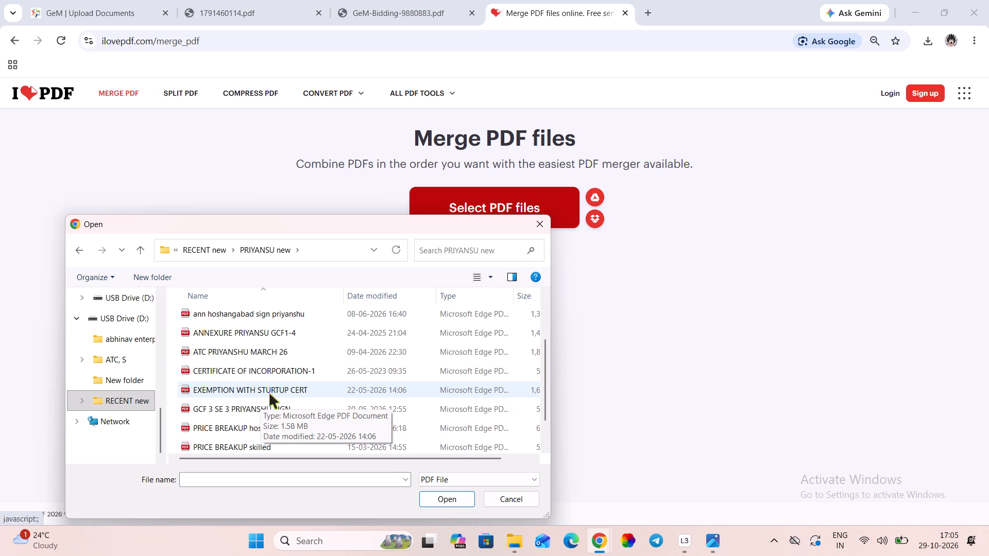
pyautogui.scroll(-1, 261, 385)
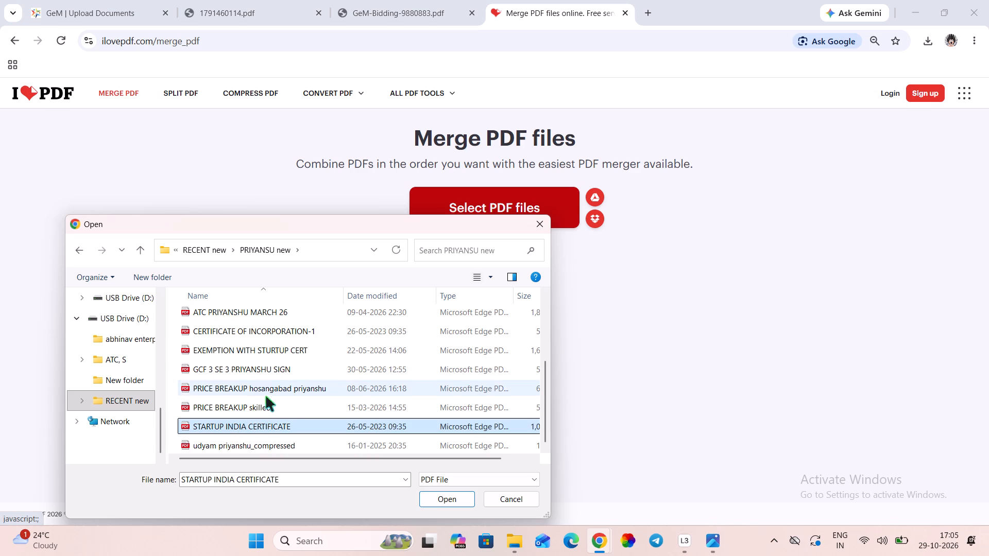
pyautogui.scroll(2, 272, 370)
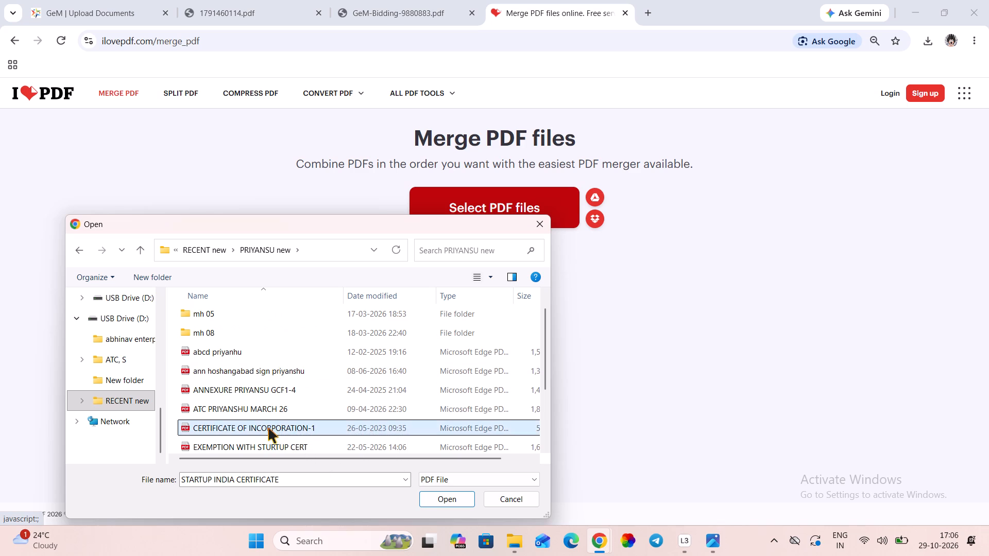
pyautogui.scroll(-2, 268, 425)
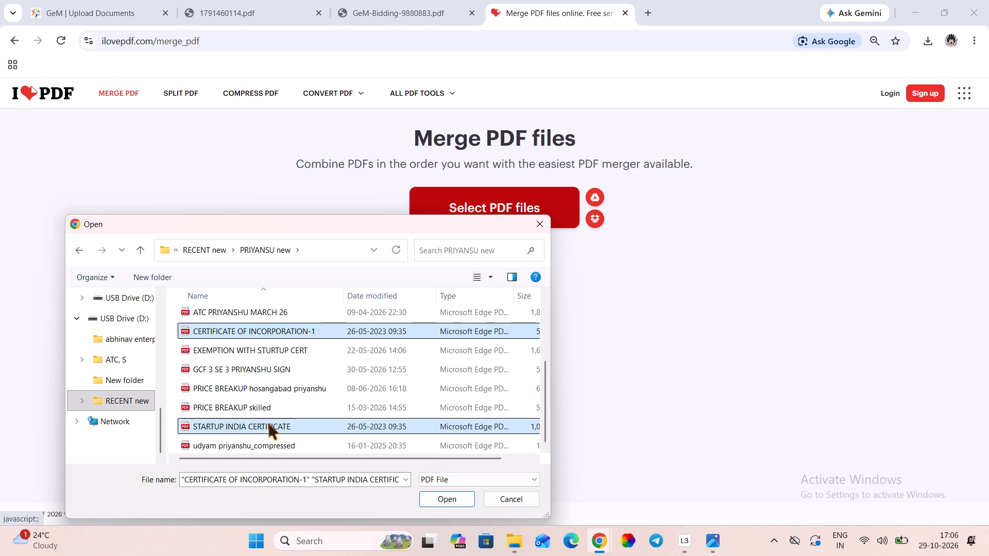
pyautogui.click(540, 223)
# Switch to File Explorer, open CERTIFICATE OF INCORPORATION-1 from the PRIYANSU new folder, read through it and close it.
pyautogui.click(917, 8)
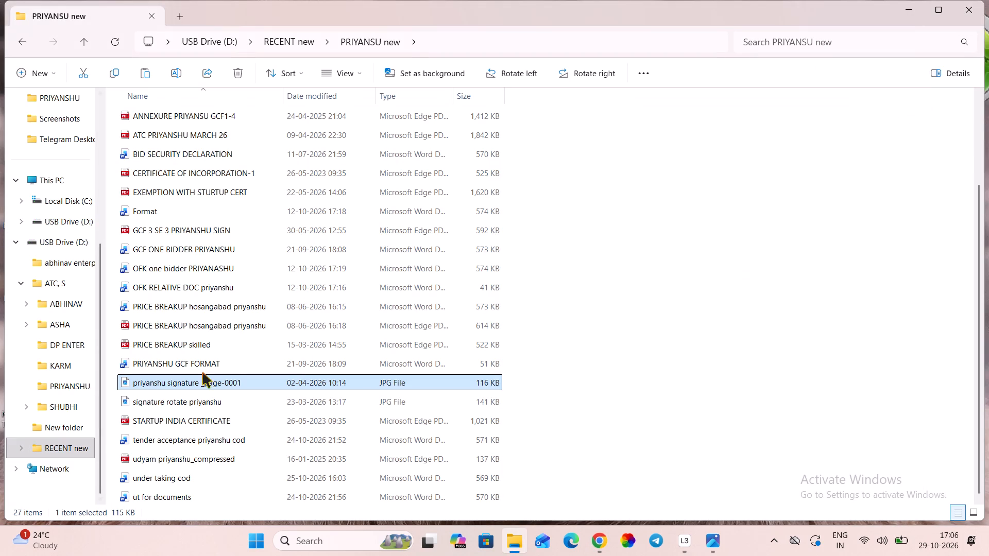
pyautogui.scroll(-1, 211, 320)
pyautogui.scroll(1, 211, 320)
pyautogui.scroll(-5, 211, 320)
pyautogui.scroll(1, 211, 320)
pyautogui.scroll(-1, 211, 320)
pyautogui.scroll(5, 191, 298)
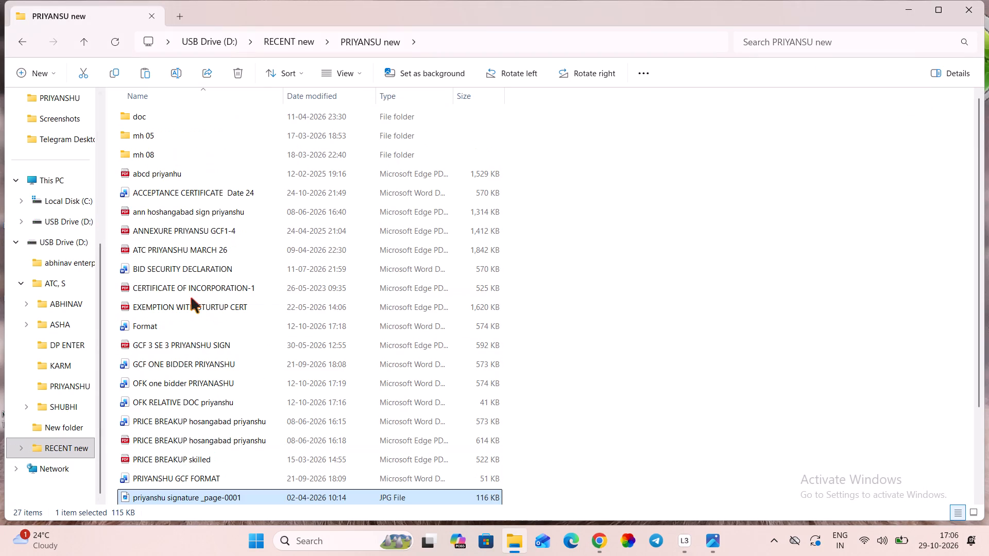
pyautogui.scroll(2, 191, 298)
pyautogui.doubleClick(190, 288)
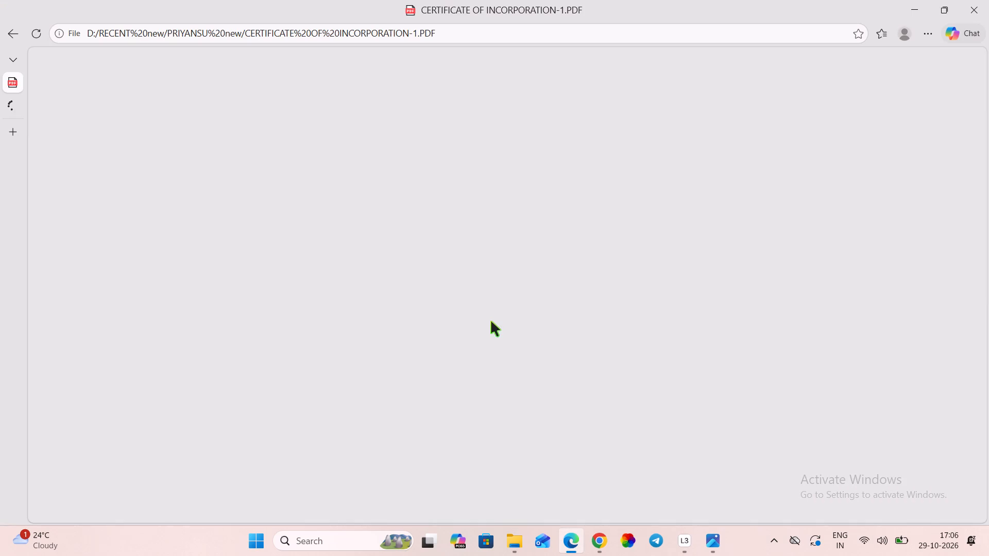
pyautogui.scroll(-6, 488, 315)
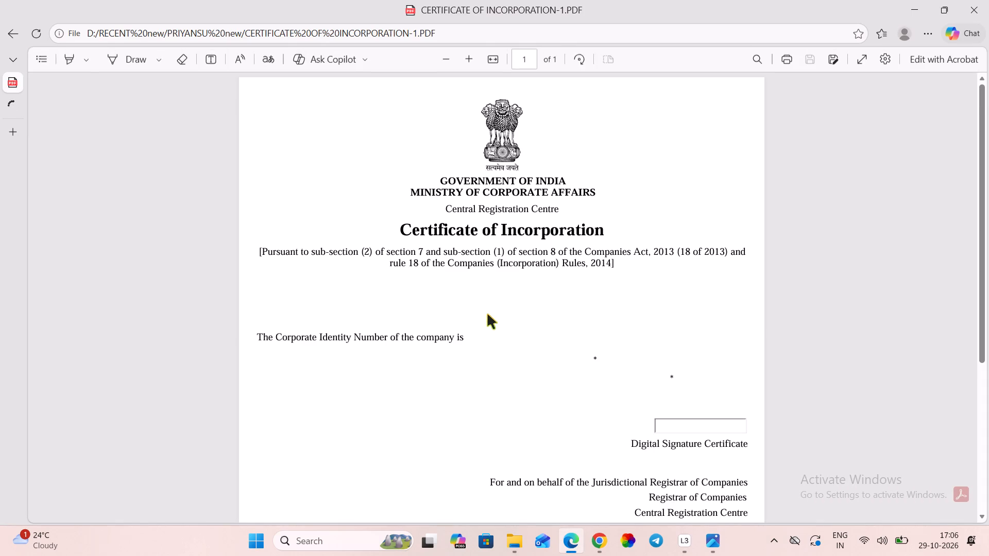
pyautogui.scroll(-6, 487, 314)
pyautogui.scroll(1, 487, 313)
pyautogui.scroll(-7, 487, 313)
pyautogui.scroll(1, 487, 313)
pyautogui.scroll(-10, 487, 313)
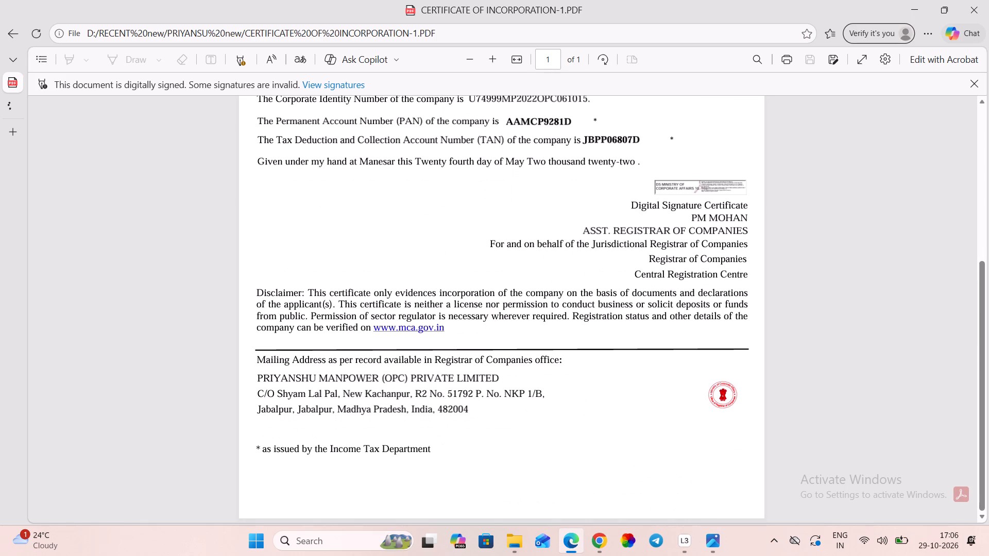
pyautogui.click(978, 10)
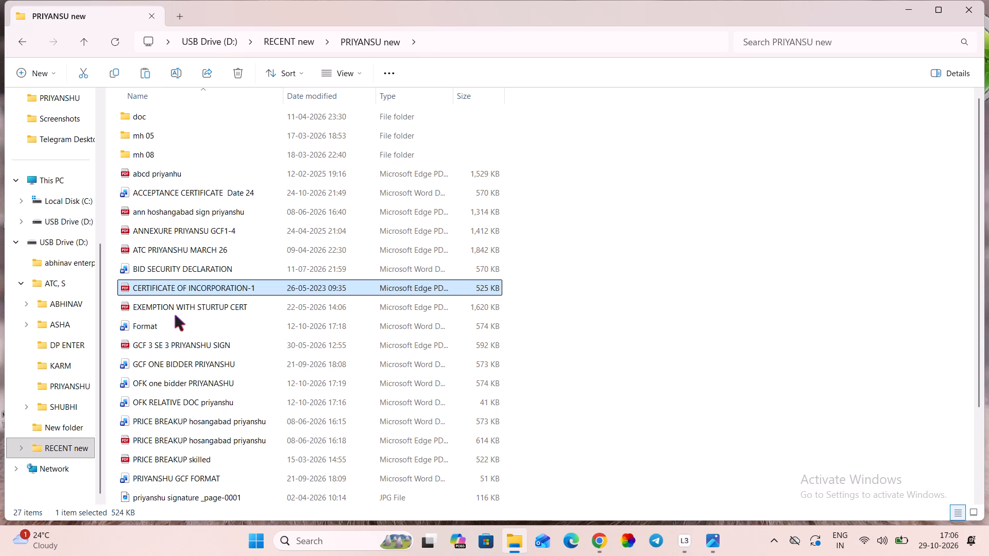
# Look through the PRIYANSU new folder, open udyam priyanshu_compressed, read through it and close it.
pyautogui.scroll(1, 175, 315)
pyautogui.scroll(-1, 197, 395)
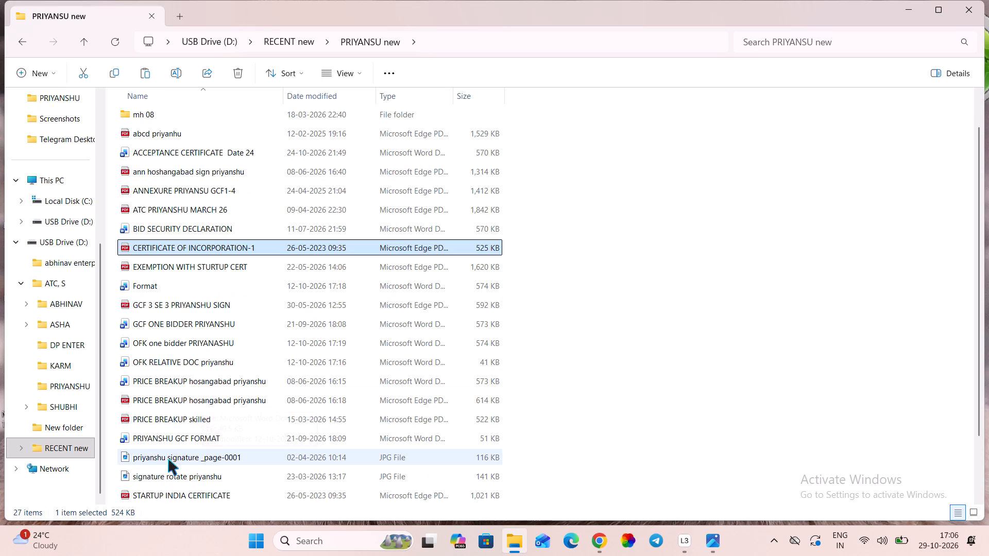
pyautogui.scroll(-2, 168, 459)
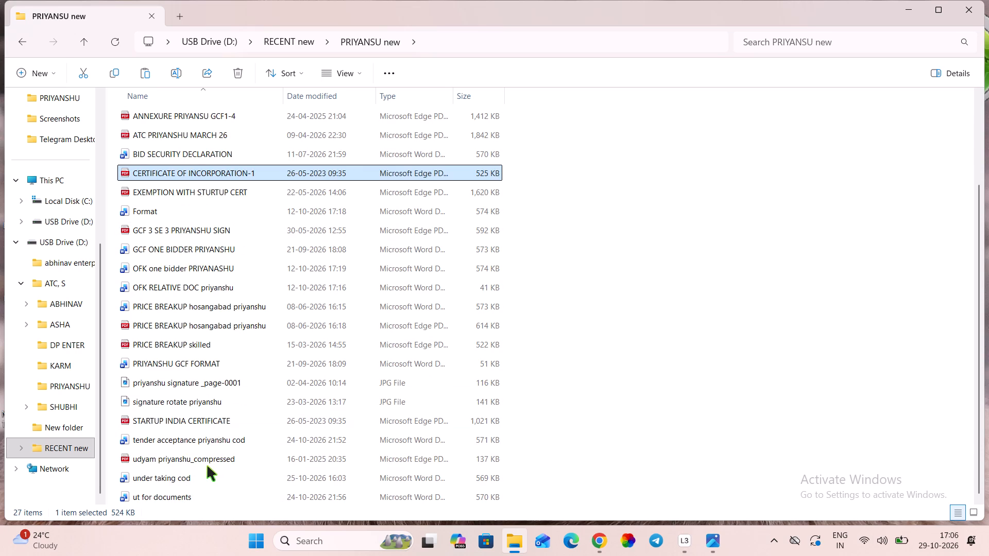
pyautogui.scroll(-1, 207, 465)
pyautogui.scroll(1, 207, 465)
pyautogui.scroll(-1, 207, 465)
pyautogui.doubleClick(165, 461)
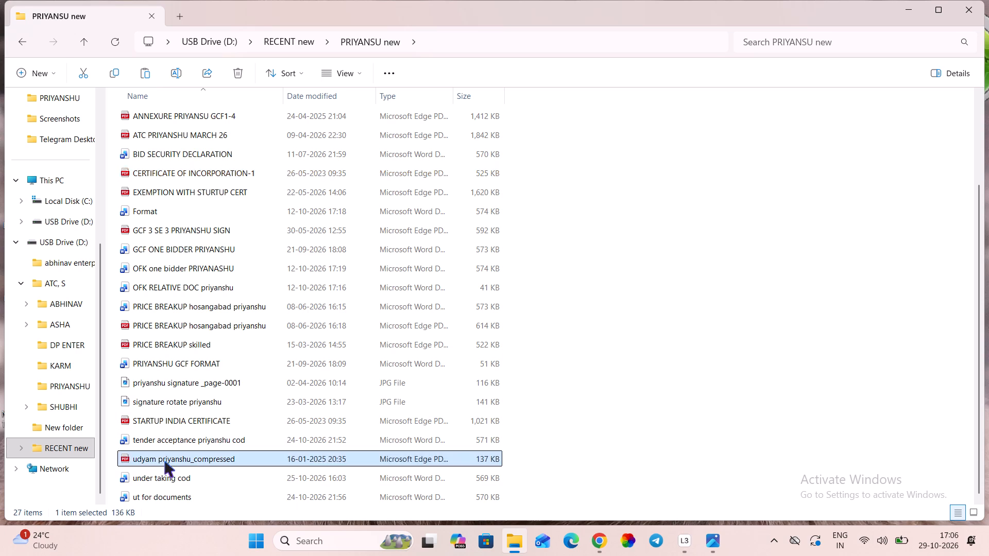
pyautogui.scroll(-7, 674, 361)
pyautogui.scroll(1, 673, 362)
pyautogui.scroll(-7, 673, 362)
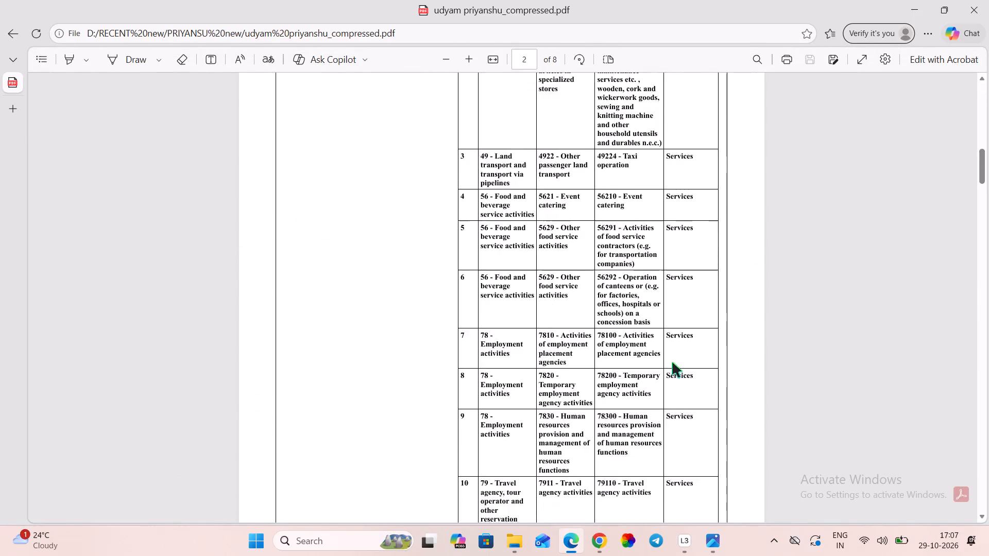
pyautogui.scroll(-3, 672, 362)
pyautogui.scroll(1, 672, 362)
pyautogui.scroll(-2, 672, 362)
pyautogui.scroll(2, 672, 362)
pyautogui.scroll(-10, 672, 362)
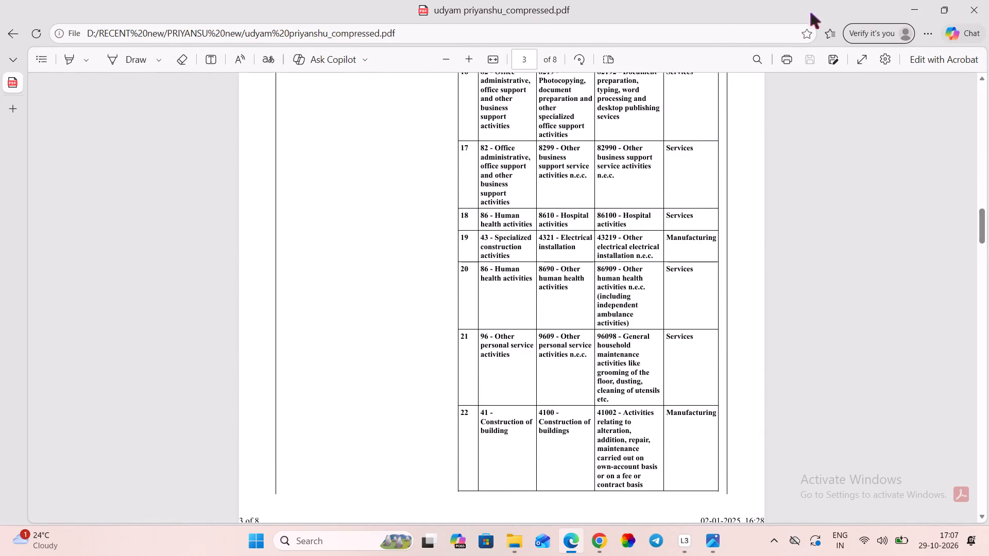
pyautogui.click(982, 6)
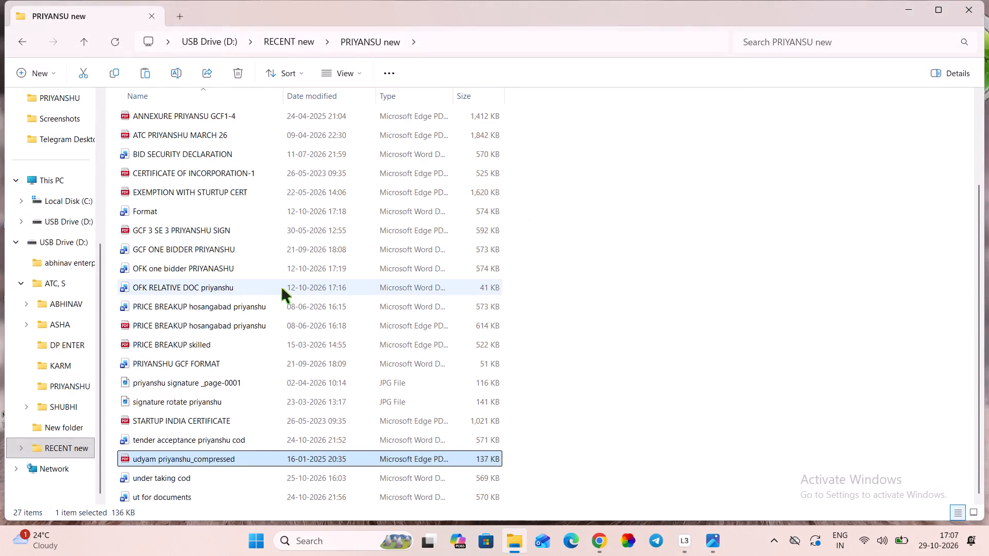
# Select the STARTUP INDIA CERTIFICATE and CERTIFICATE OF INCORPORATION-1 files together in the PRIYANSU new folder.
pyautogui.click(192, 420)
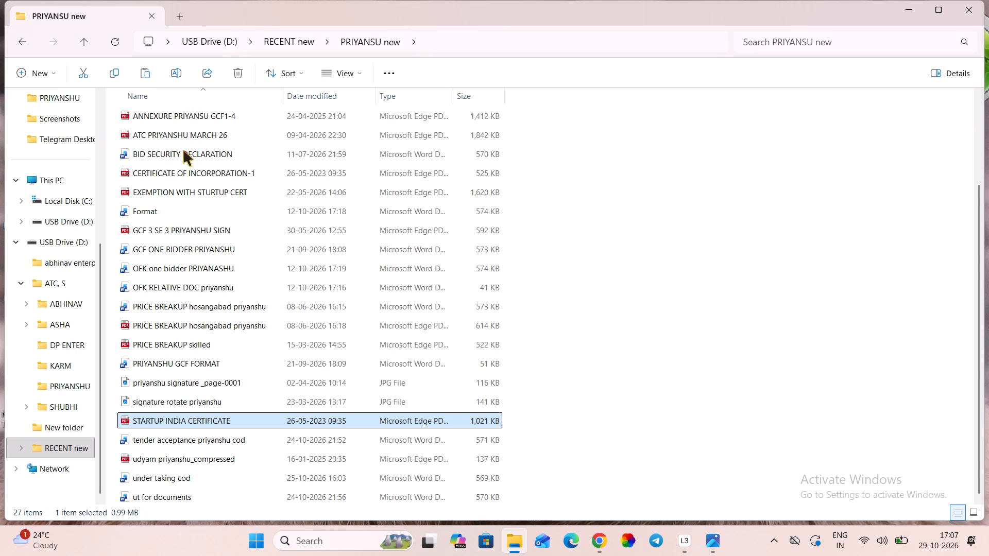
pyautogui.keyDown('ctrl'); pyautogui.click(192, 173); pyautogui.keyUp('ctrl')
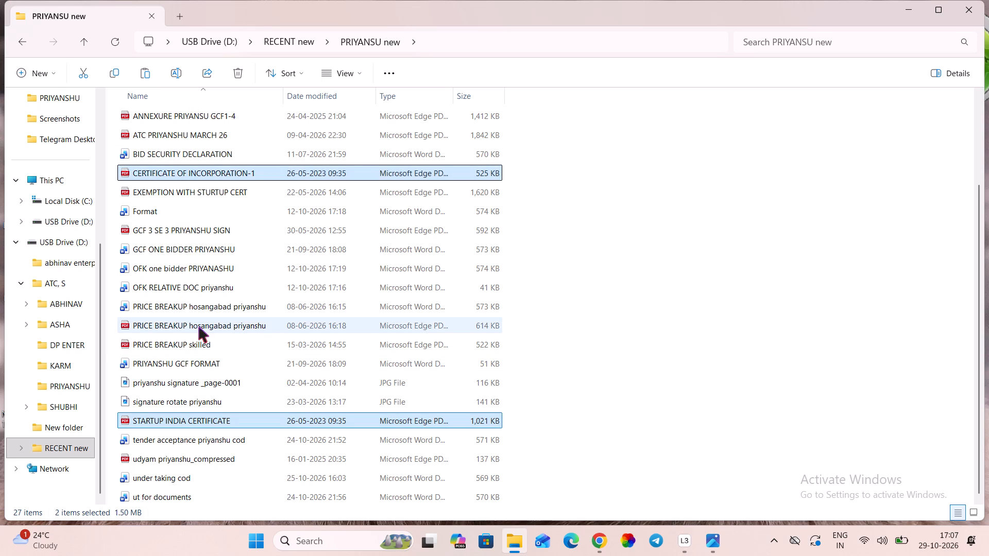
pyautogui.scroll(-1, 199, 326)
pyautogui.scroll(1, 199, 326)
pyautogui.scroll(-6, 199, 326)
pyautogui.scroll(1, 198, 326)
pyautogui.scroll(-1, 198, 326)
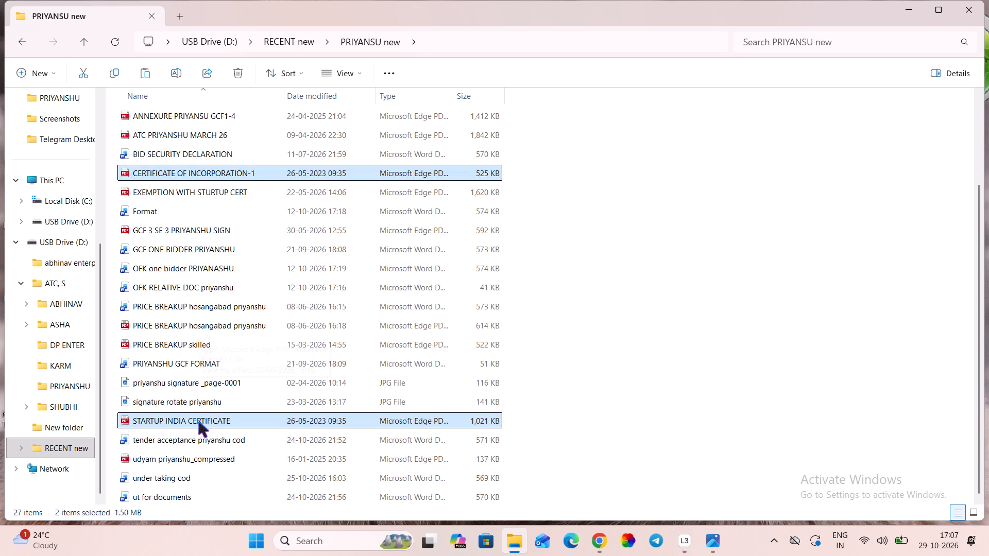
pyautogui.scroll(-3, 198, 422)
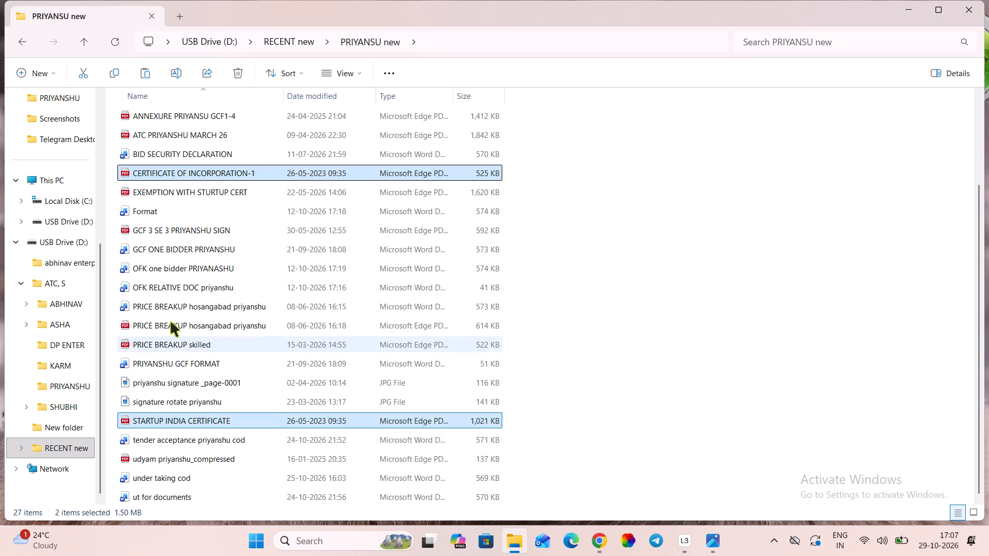
# Open the doc folder inside PRIYANSU new and look through its list of company documents.
pyautogui.scroll(4, 155, 280)
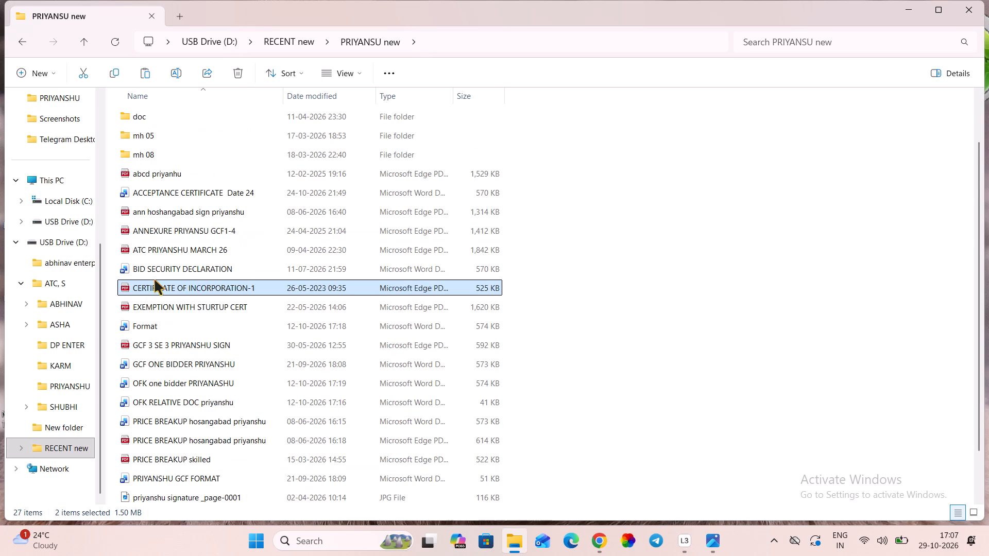
pyautogui.scroll(1, 155, 280)
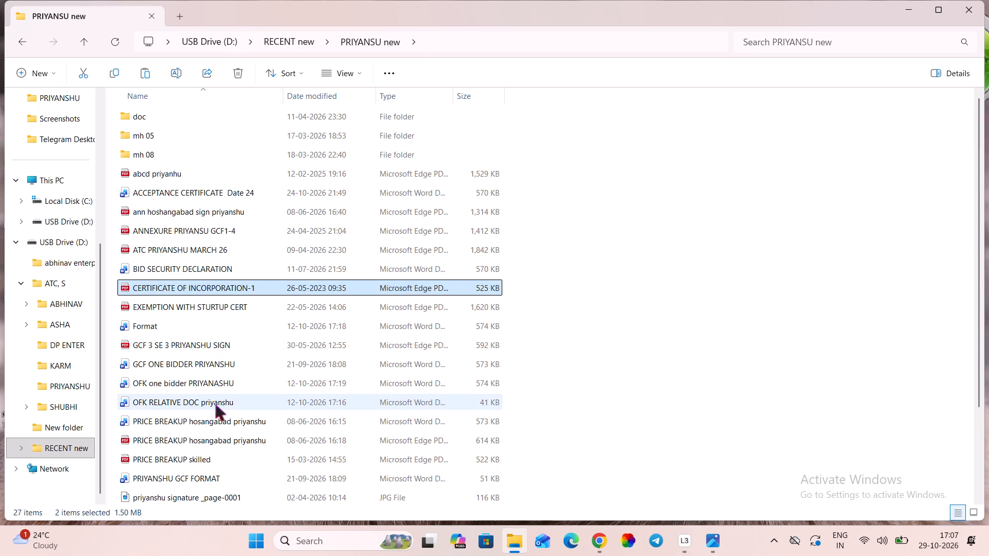
pyautogui.doubleClick(149, 119)
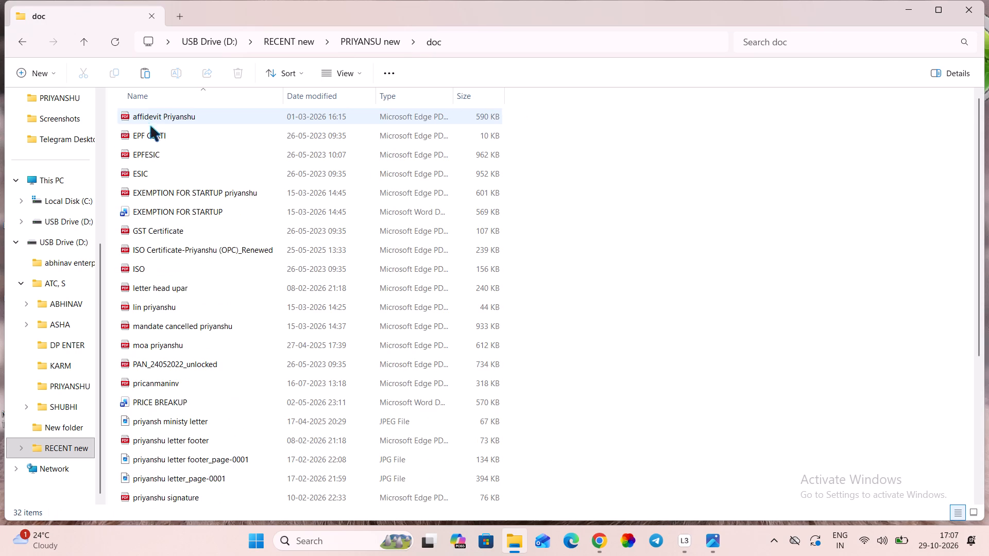
pyautogui.scroll(-5, 210, 252)
pyautogui.scroll(1, 210, 252)
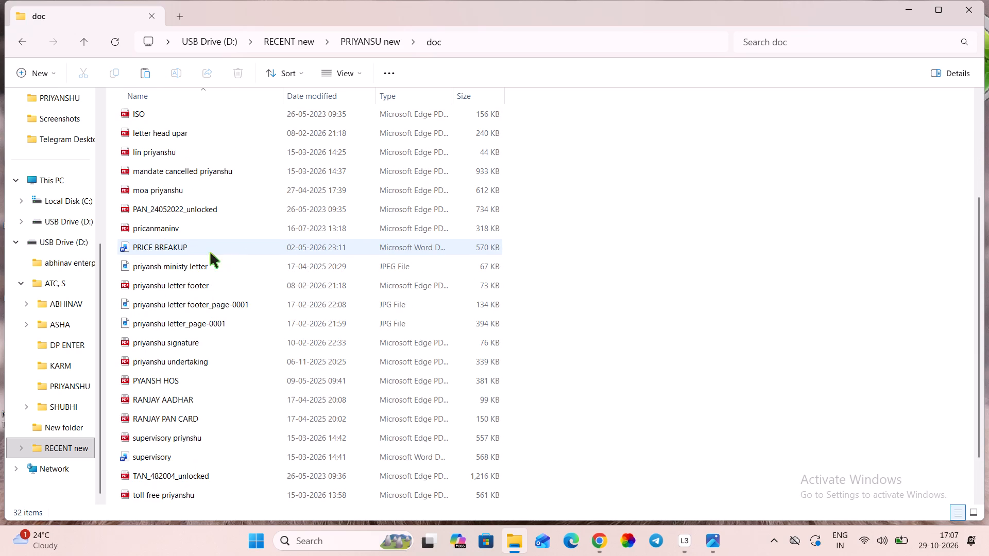
pyautogui.scroll(-3, 212, 279)
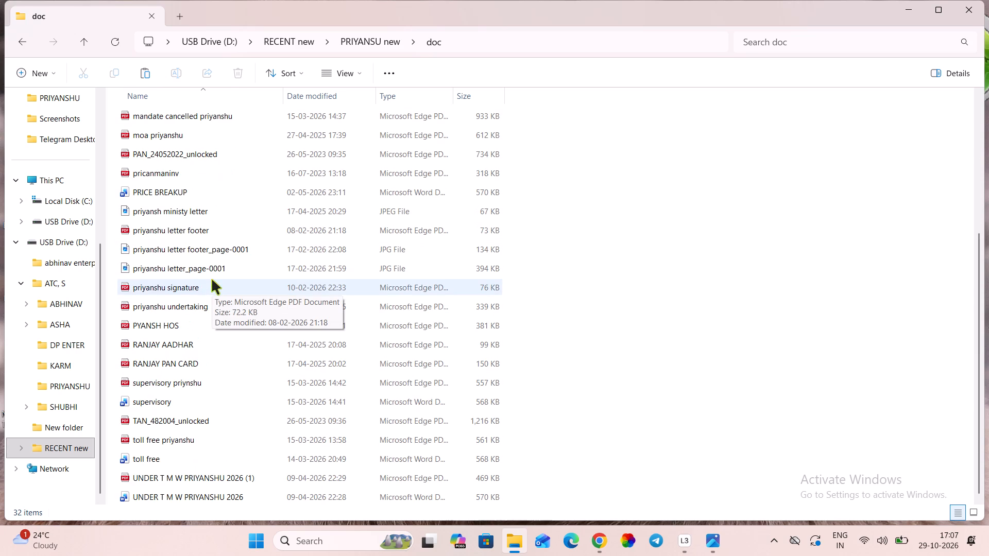
pyautogui.scroll(-2, 212, 279)
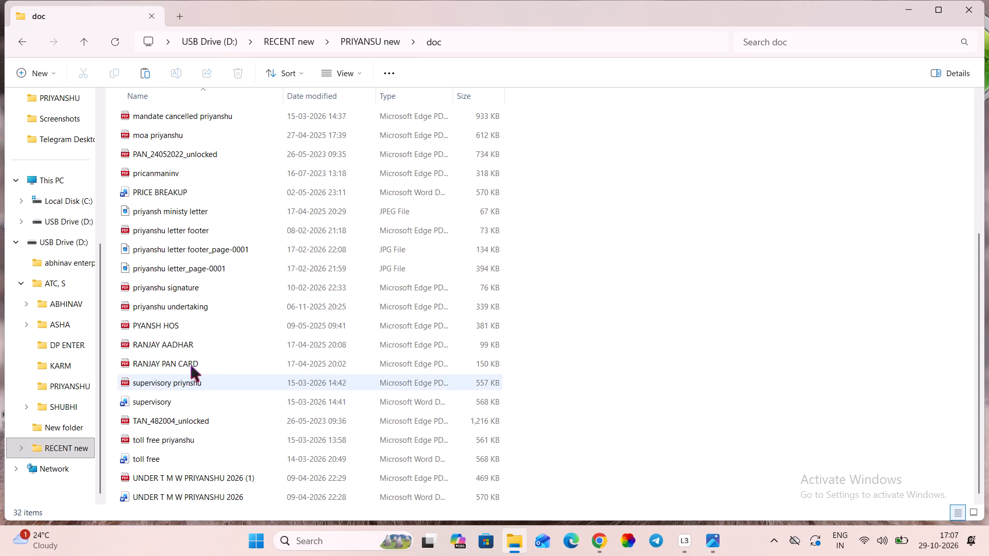
pyautogui.scroll(2, 187, 300)
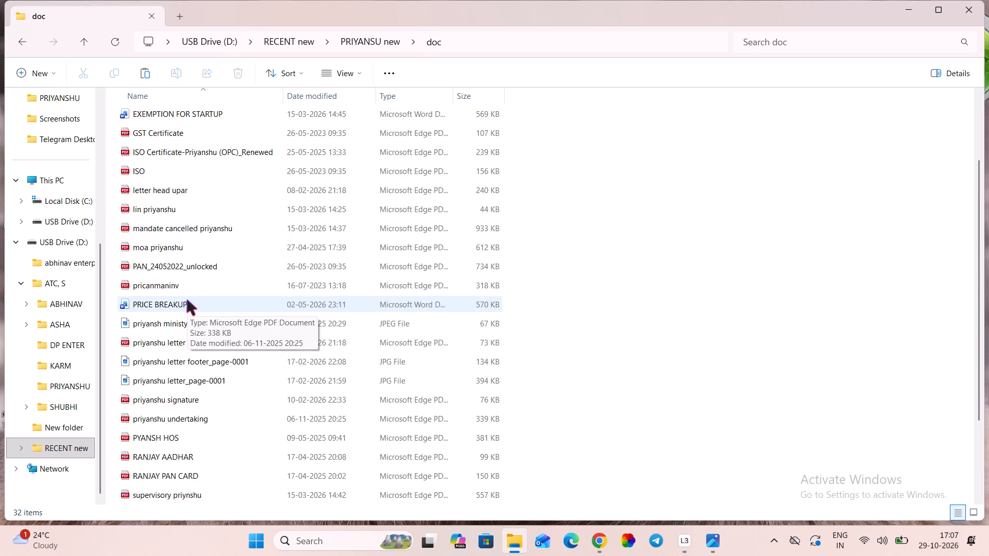
pyautogui.scroll(1, 187, 300)
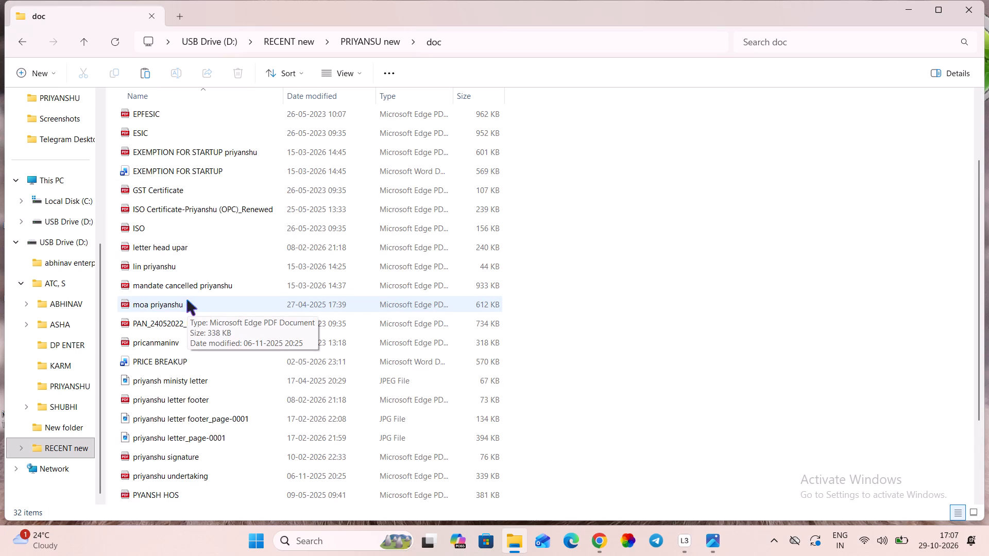
pyautogui.scroll(3, 187, 300)
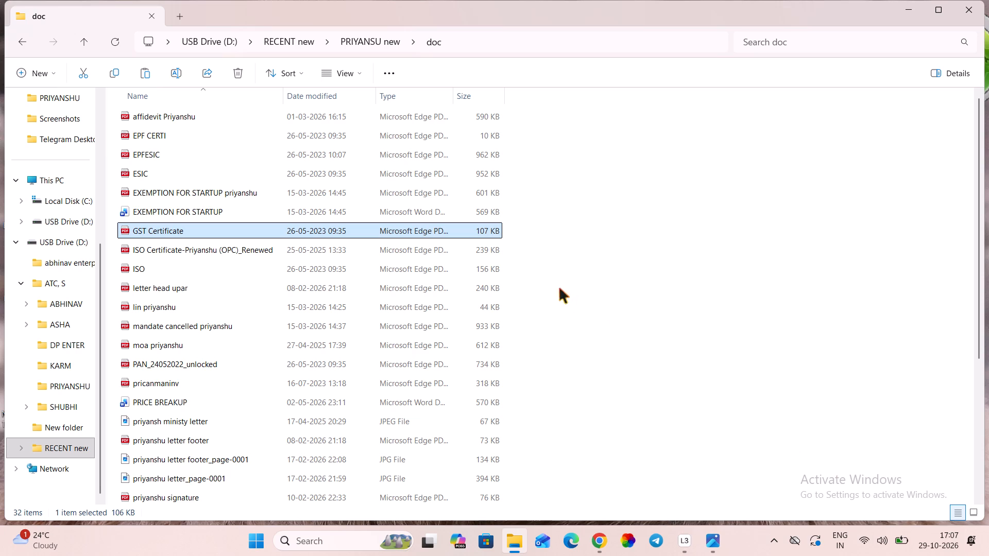
# Open GST Certificate from the doc folder, read through its pages and close it.
pyautogui.doubleClick(285, 231)
pyautogui.scroll(-1, 504, 282)
pyautogui.scroll(1, 504, 282)
pyautogui.scroll(-2, 504, 282)
pyautogui.scroll(3, 504, 282)
pyautogui.scroll(-4, 504, 282)
pyautogui.scroll(1, 504, 282)
pyautogui.scroll(-7, 504, 282)
pyautogui.scroll(2, 505, 282)
pyautogui.scroll(-1, 505, 282)
pyautogui.scroll(1, 505, 282)
pyautogui.scroll(-7, 505, 282)
pyautogui.scroll(2, 505, 282)
pyautogui.scroll(-3, 505, 282)
pyautogui.scroll(1, 505, 282)
pyautogui.scroll(-3, 505, 282)
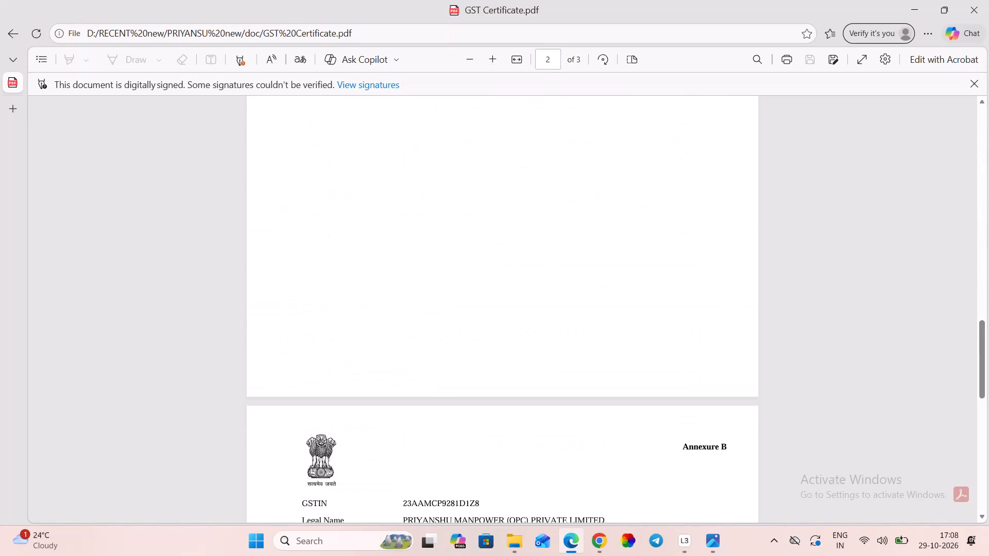
pyautogui.scroll(-1, 505, 282)
pyautogui.scroll(1, 505, 282)
pyautogui.scroll(-1, 505, 282)
pyautogui.scroll(3, 505, 282)
pyautogui.scroll(-2, 505, 282)
pyautogui.scroll(2, 505, 282)
pyautogui.scroll(-9, 505, 282)
pyautogui.scroll(1, 503, 285)
pyautogui.scroll(-5, 503, 285)
pyautogui.scroll(1, 503, 285)
pyautogui.scroll(-2, 503, 285)
pyautogui.scroll(1, 503, 285)
pyautogui.scroll(-1, 503, 285)
pyautogui.scroll(1, 503, 285)
pyautogui.scroll(-7, 503, 285)
pyautogui.scroll(3, 503, 285)
pyautogui.scroll(-6, 503, 285)
pyautogui.scroll(3, 503, 285)
pyautogui.scroll(-1, 503, 285)
pyautogui.scroll(3, 503, 286)
pyautogui.scroll(-1, 503, 286)
pyautogui.scroll(2, 503, 286)
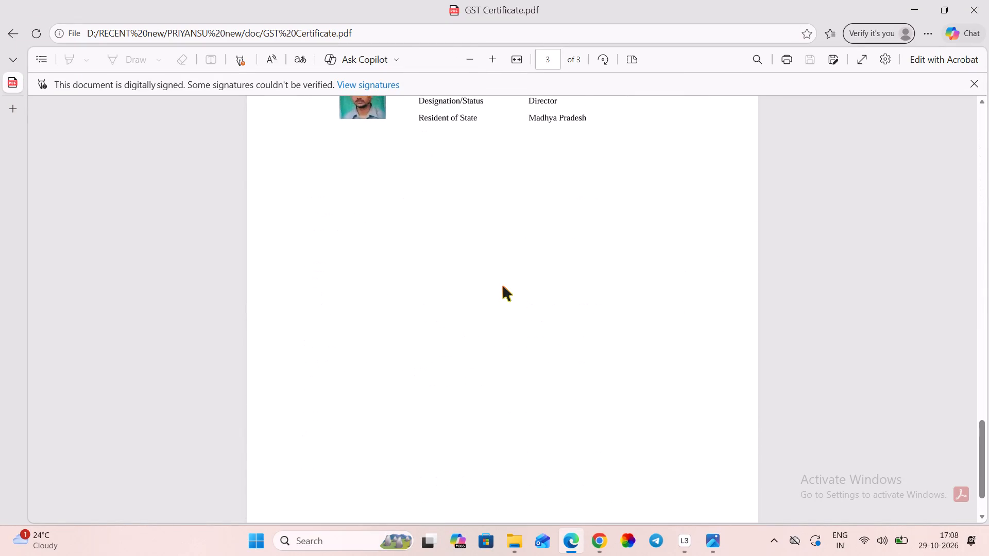
pyautogui.scroll(8, 503, 286)
pyautogui.scroll(-1, 503, 286)
pyautogui.scroll(7, 503, 286)
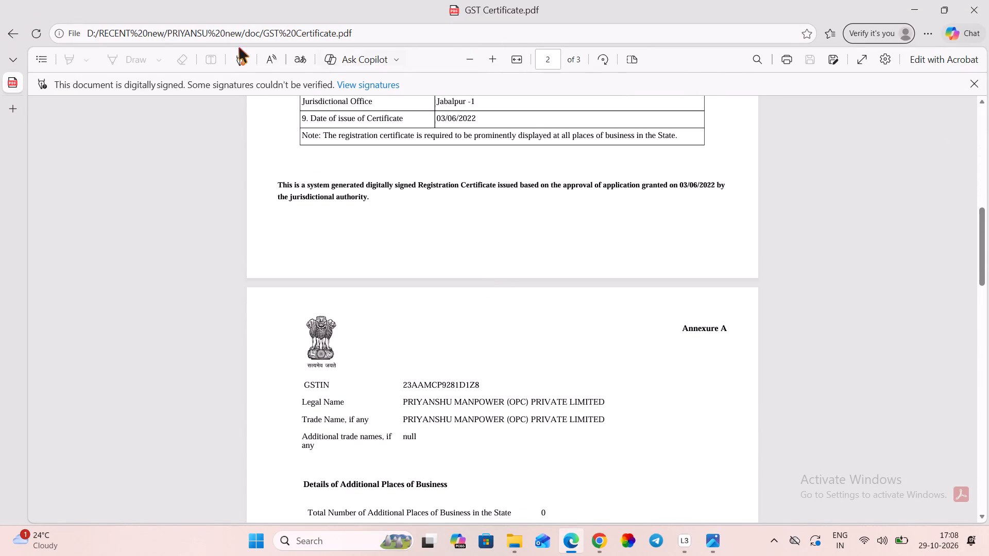
pyautogui.click(978, 12)
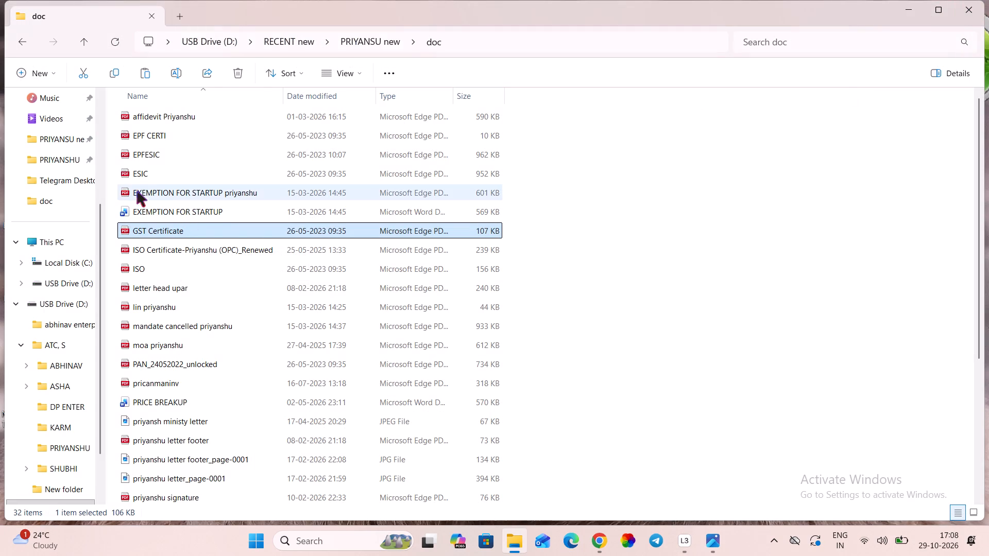
# Open the ESIC document from the doc folder, read through both pages and close it.
pyautogui.doubleClick(153, 172)
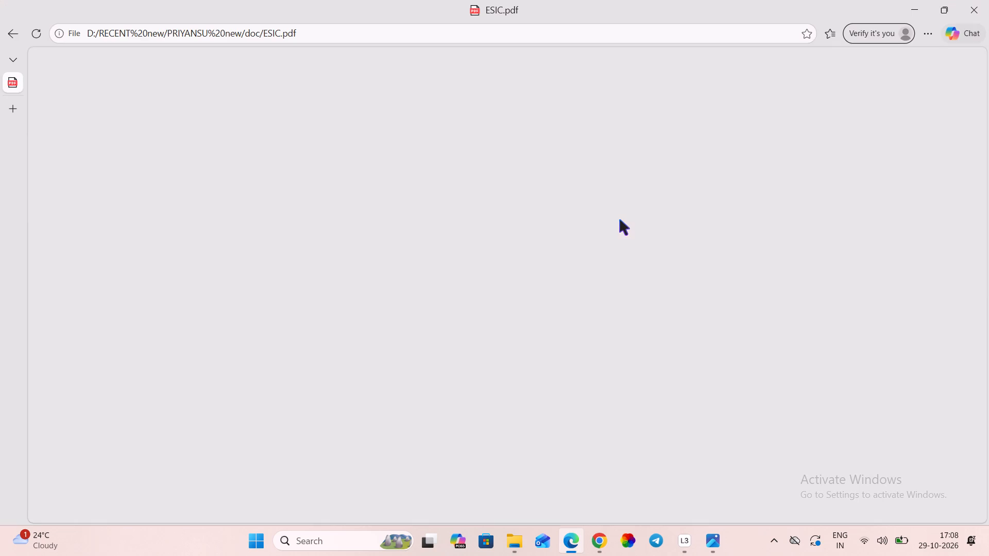
pyautogui.scroll(-1, 620, 219)
pyautogui.scroll(1, 620, 219)
pyautogui.scroll(-10, 620, 219)
pyautogui.scroll(2, 620, 219)
pyautogui.scroll(-2, 620, 219)
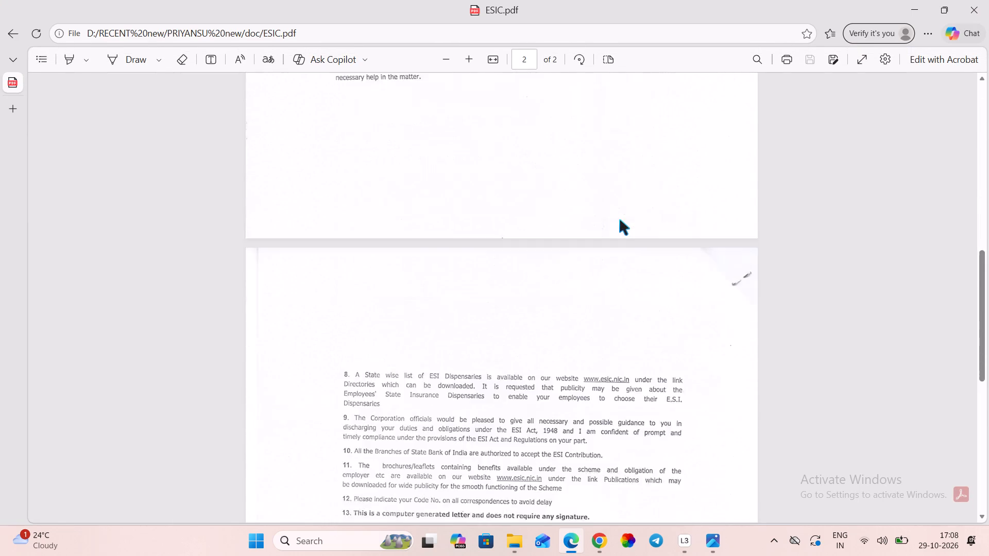
pyautogui.scroll(-4, 620, 219)
pyautogui.scroll(1, 620, 219)
pyautogui.scroll(-2, 620, 219)
pyautogui.scroll(1, 620, 219)
pyautogui.scroll(-14, 620, 219)
pyautogui.scroll(1, 620, 219)
pyautogui.scroll(-2, 620, 219)
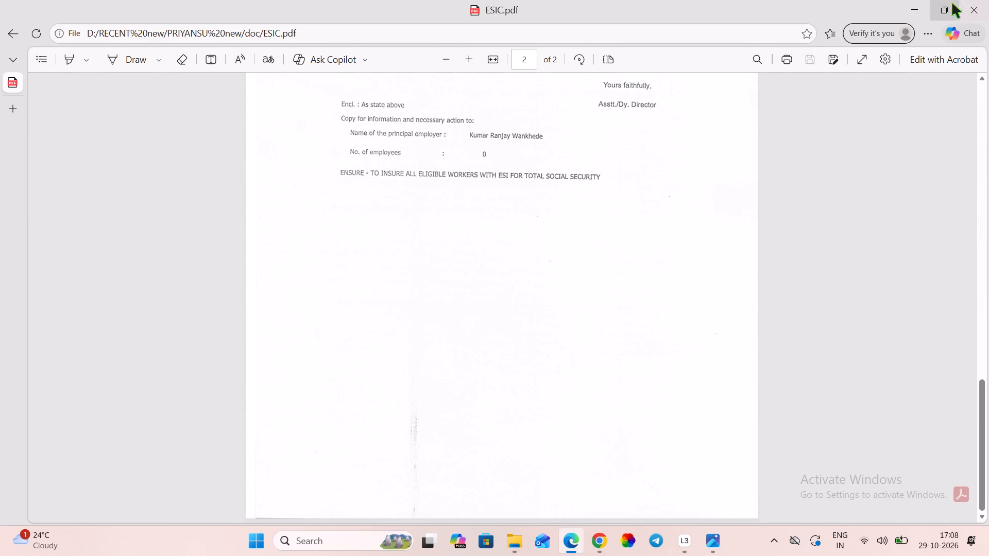
pyautogui.click(977, 8)
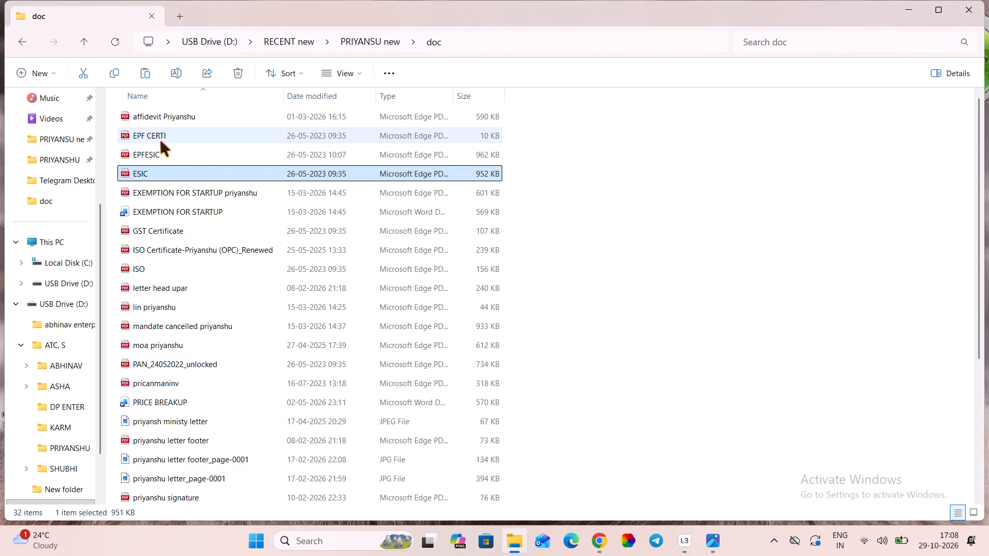
# Reopen GST Certificate for a brief check and close it.
pyautogui.doubleClick(173, 231)
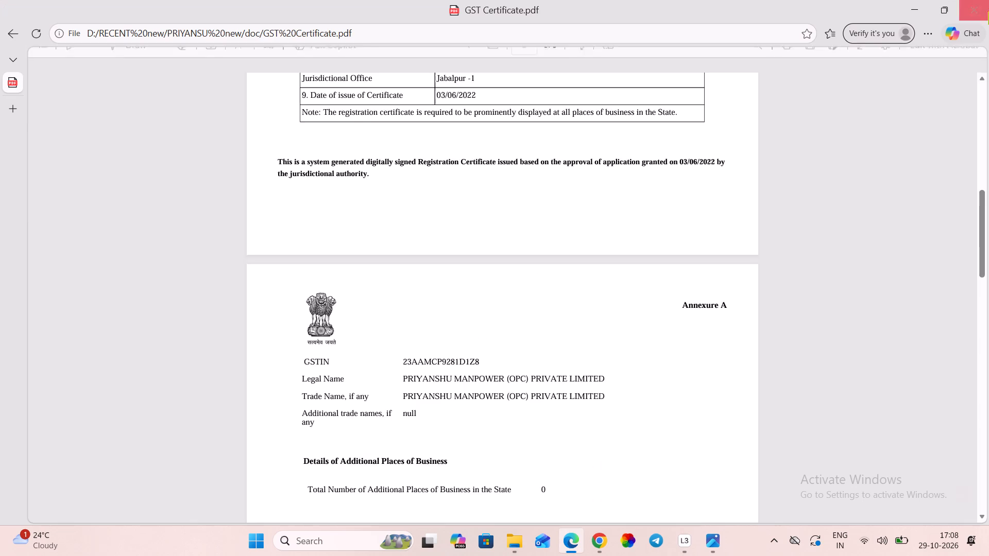
pyautogui.click(981, 15)
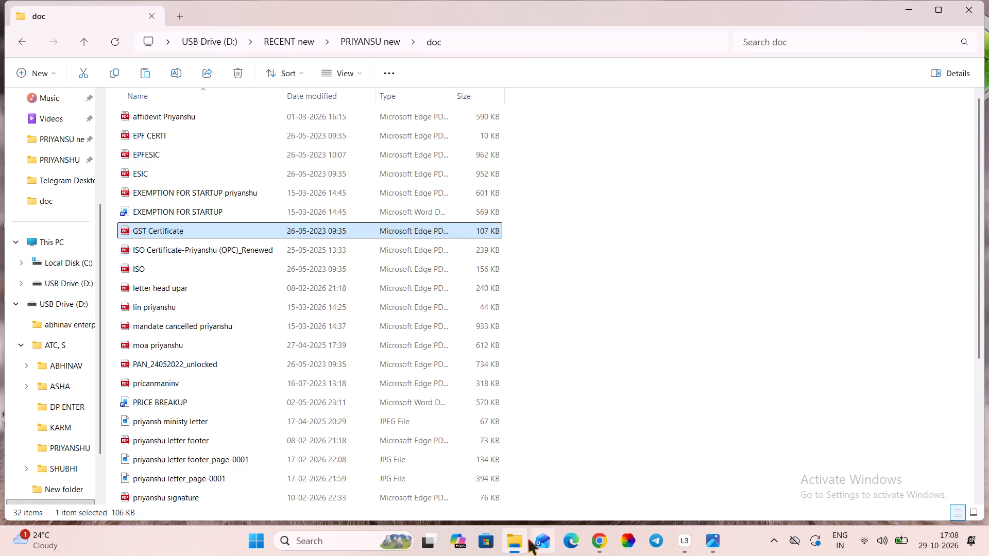
# Switch to Chrome's iLovePDF merge page and browse for PDF files in RECENT new > PRIYANSU new > doc.
pyautogui.click(597, 544)
pyautogui.click(639, 478)
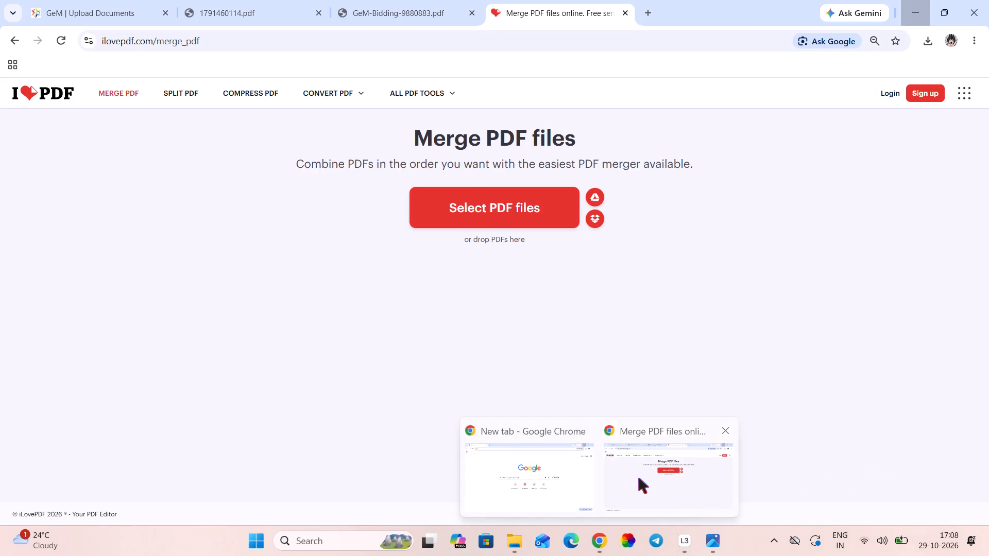
pyautogui.click(500, 208)
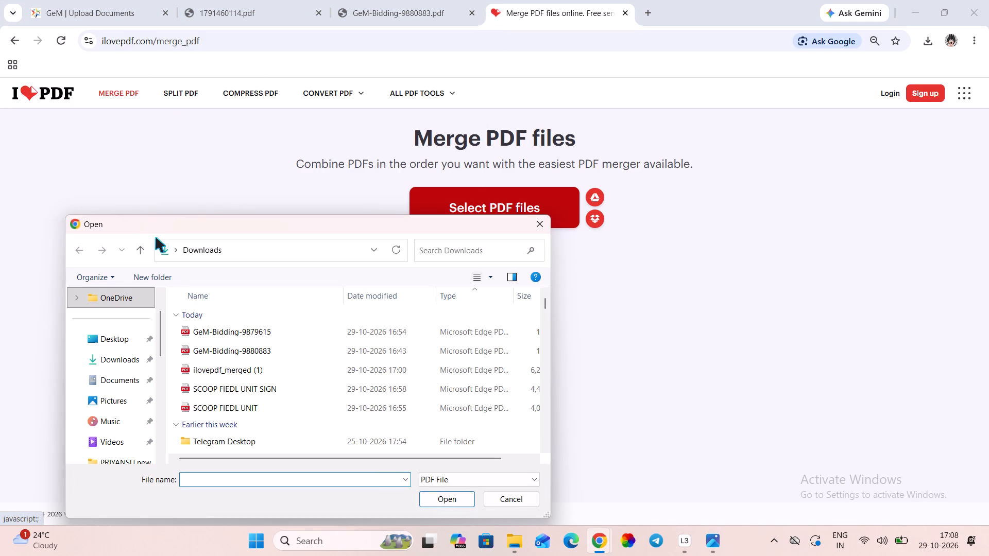
pyautogui.scroll(-6, 118, 397)
pyautogui.scroll(1, 117, 398)
pyautogui.scroll(-3, 117, 398)
pyautogui.scroll(1, 117, 398)
pyautogui.scroll(-3, 117, 398)
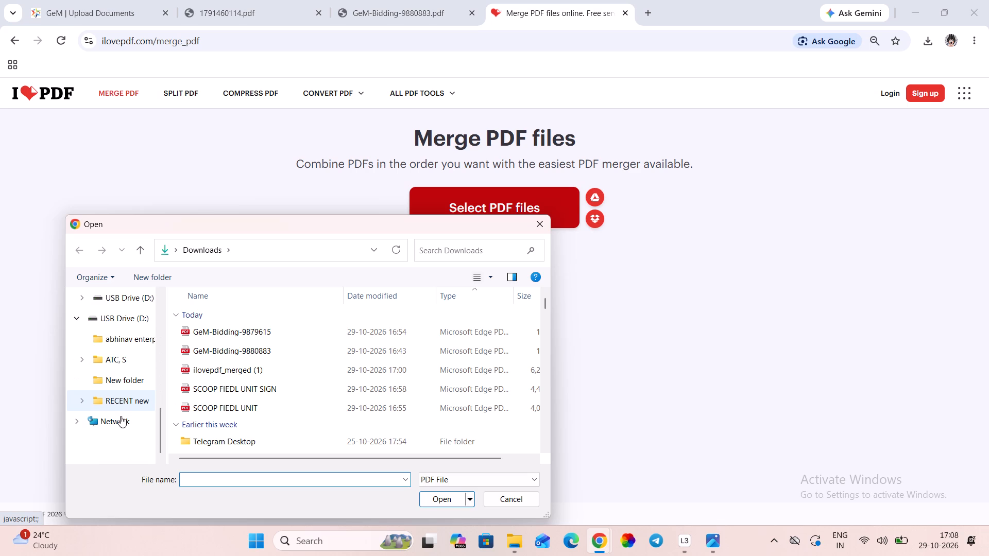
pyautogui.click(130, 405)
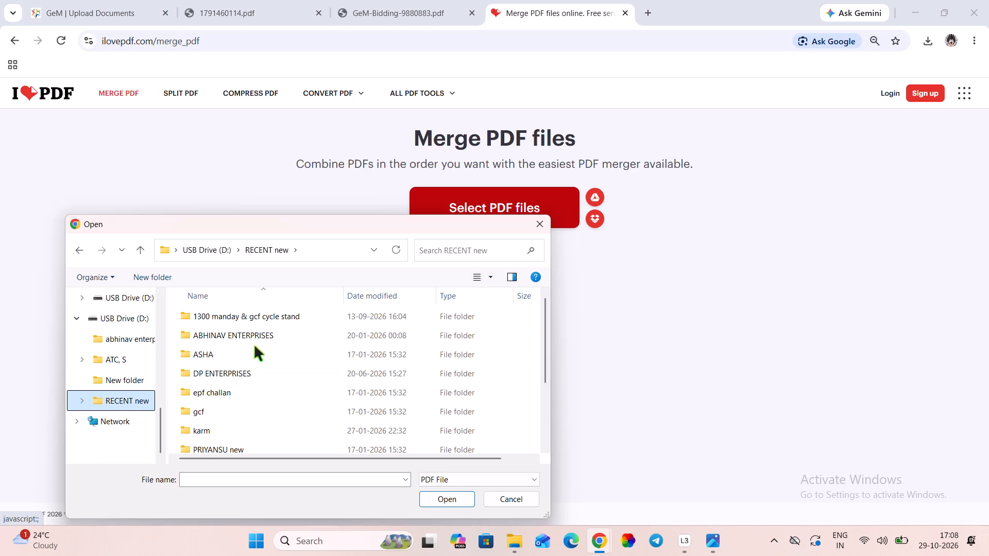
pyautogui.scroll(-3, 213, 407)
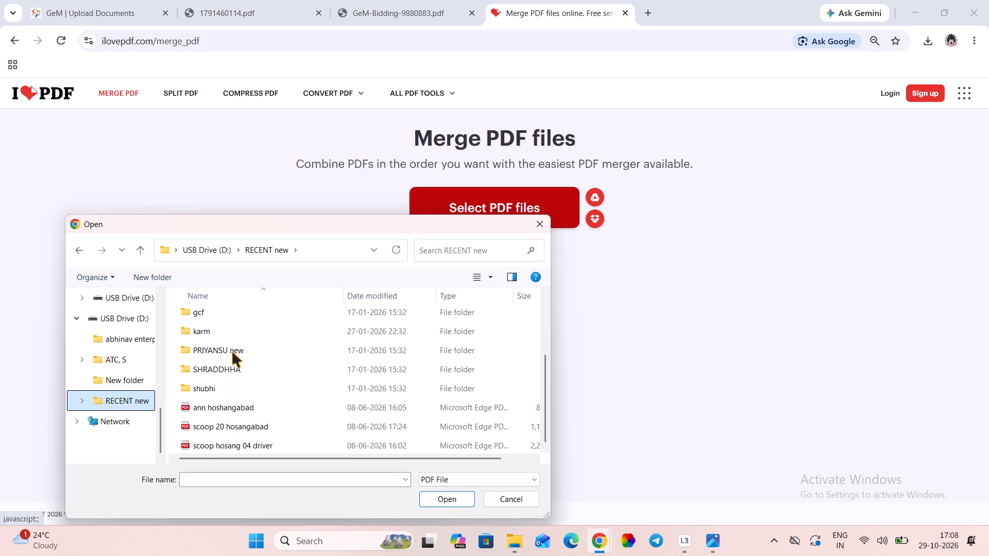
pyautogui.doubleClick(232, 352)
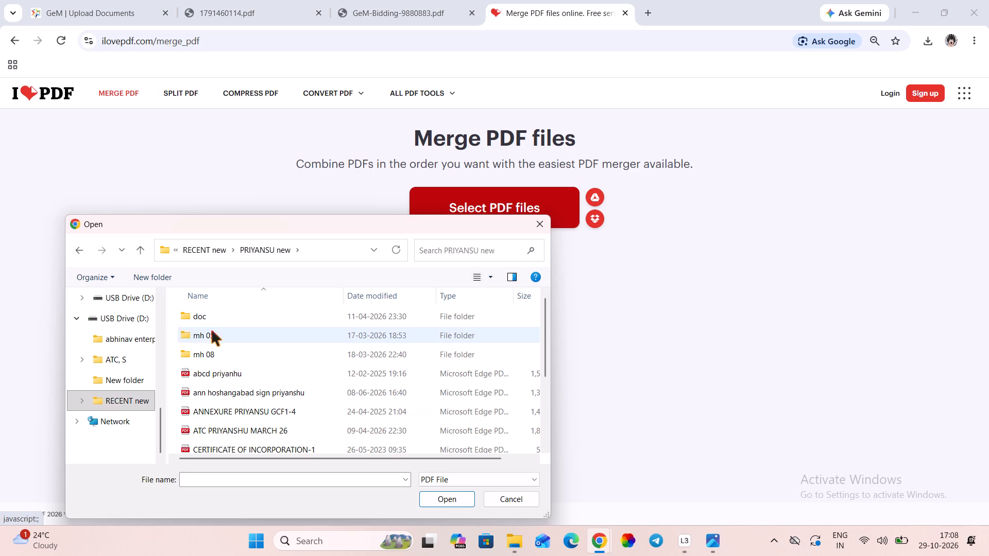
pyautogui.doubleClick(209, 315)
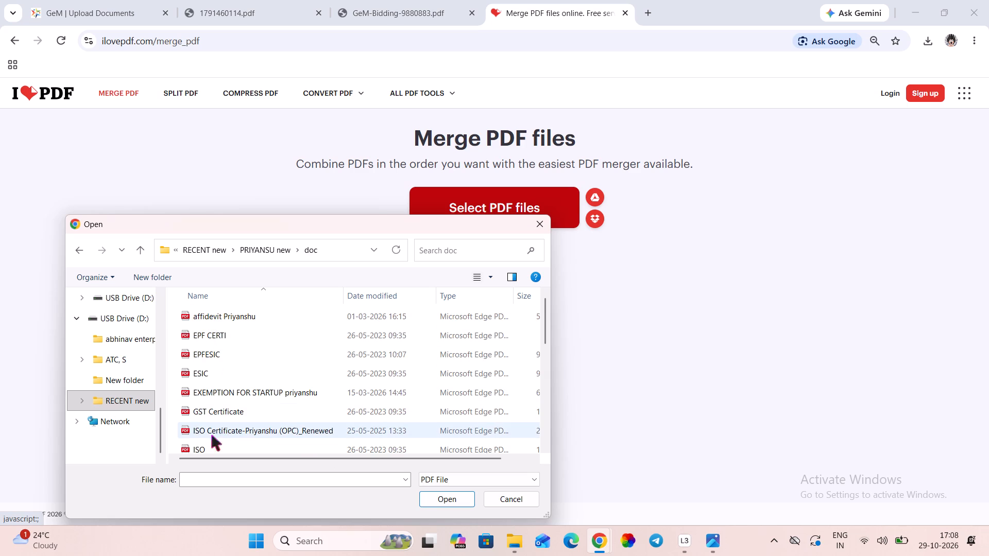
# Look through the PDFs in the doc folder and load GST Certificate as the first file for merging.
pyautogui.scroll(-2, 212, 435)
pyautogui.scroll(-2, 216, 358)
pyautogui.scroll(1, 216, 358)
pyautogui.scroll(-1, 216, 358)
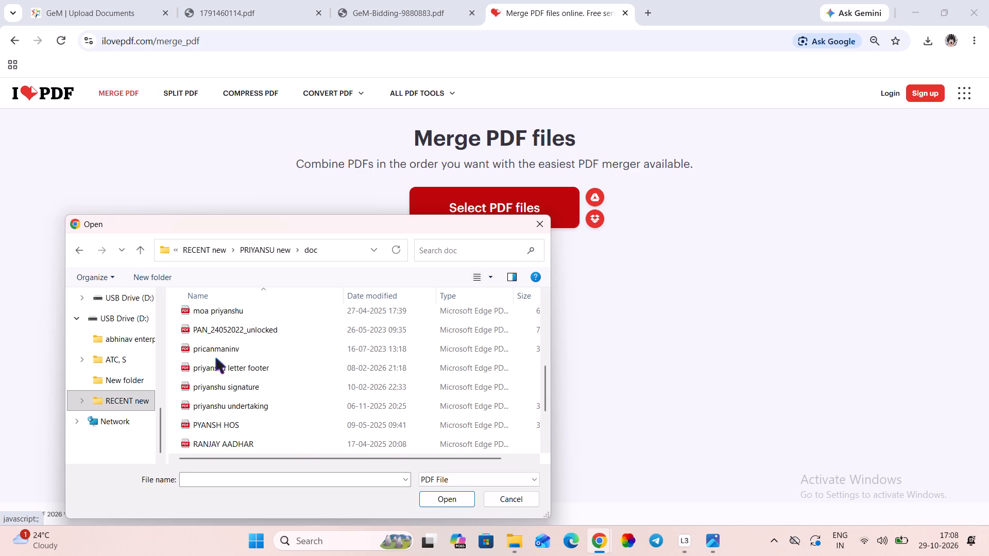
pyautogui.scroll(2, 218, 374)
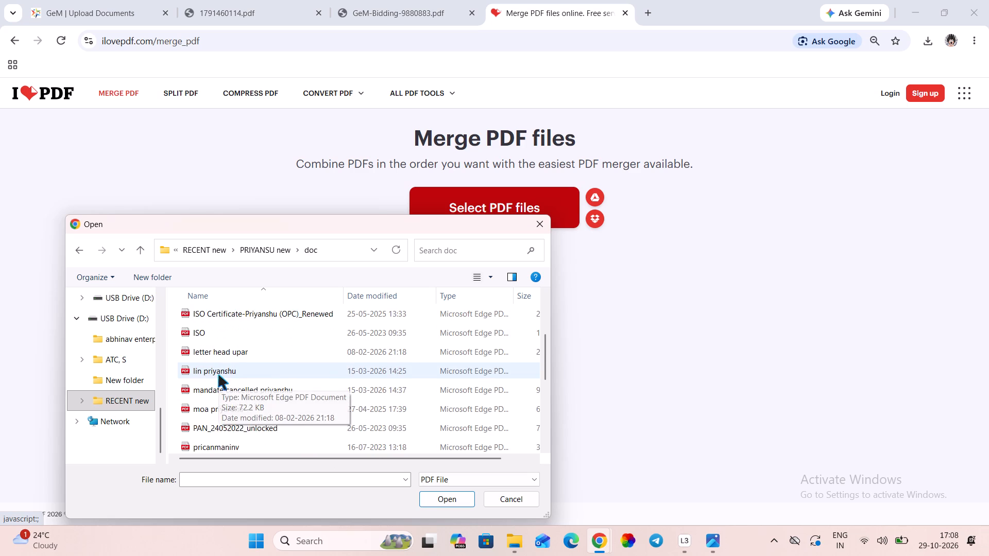
pyautogui.scroll(4, 218, 374)
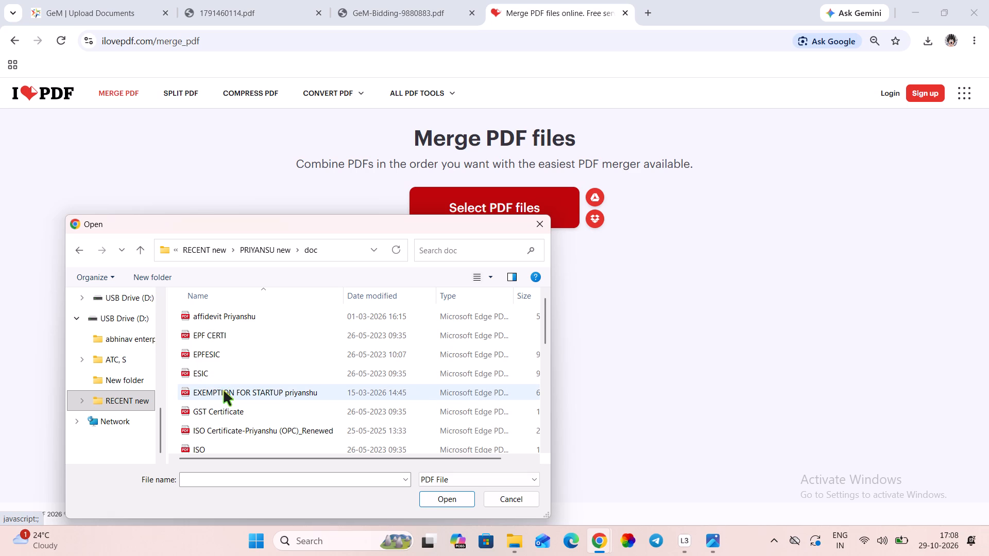
pyautogui.click(227, 410)
pyautogui.scroll(-2, 262, 412)
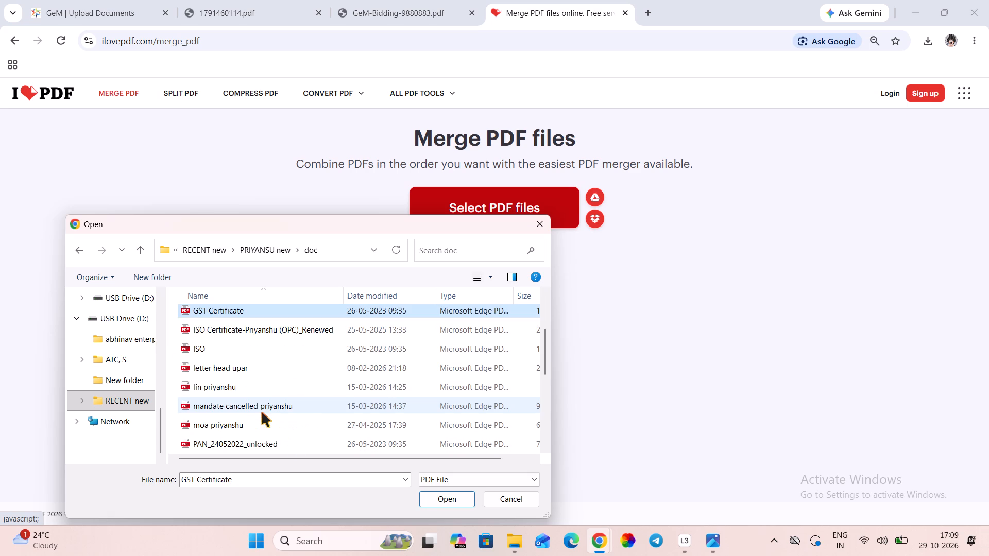
pyautogui.scroll(-2, 262, 412)
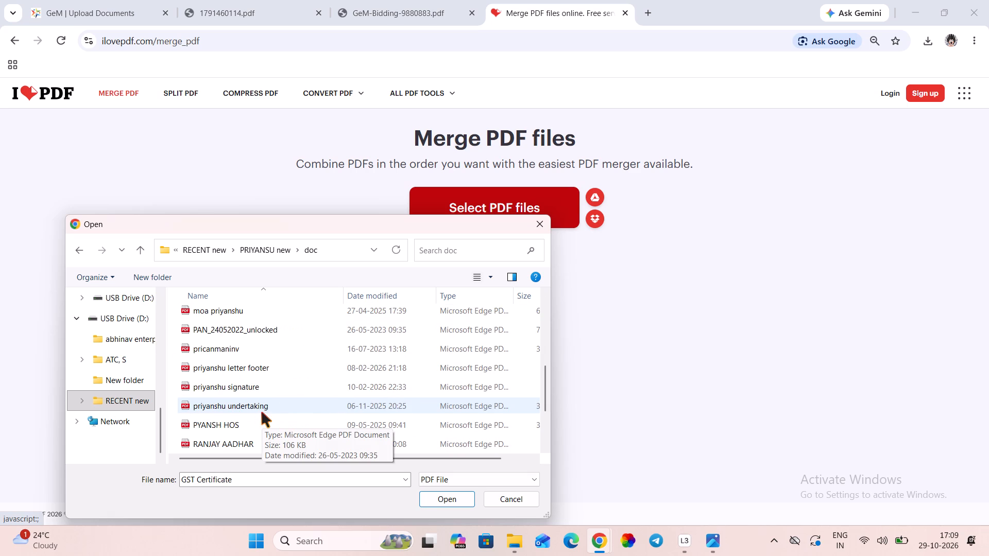
pyautogui.scroll(-5, 262, 412)
pyautogui.scroll(1, 261, 412)
pyautogui.scroll(-1, 261, 412)
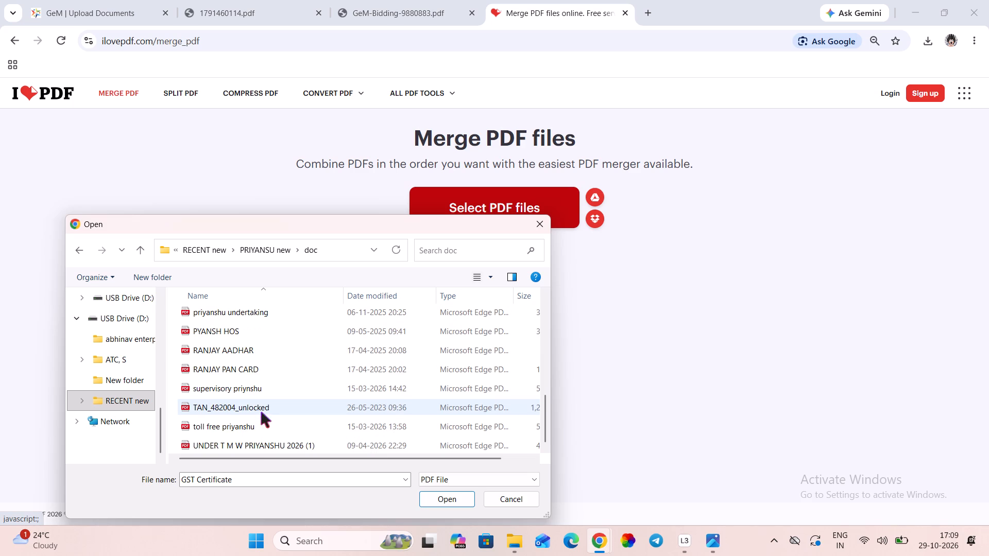
pyautogui.click(455, 496)
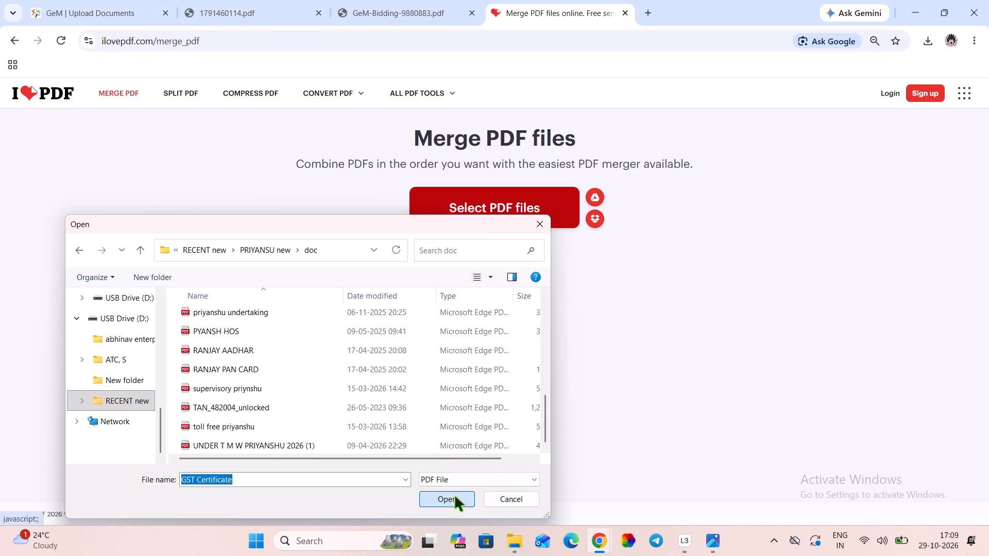
# Add another company PDF to the merge, browsing the PRIYANSU new folder inside RECENT new.
pyautogui.click(738, 155)
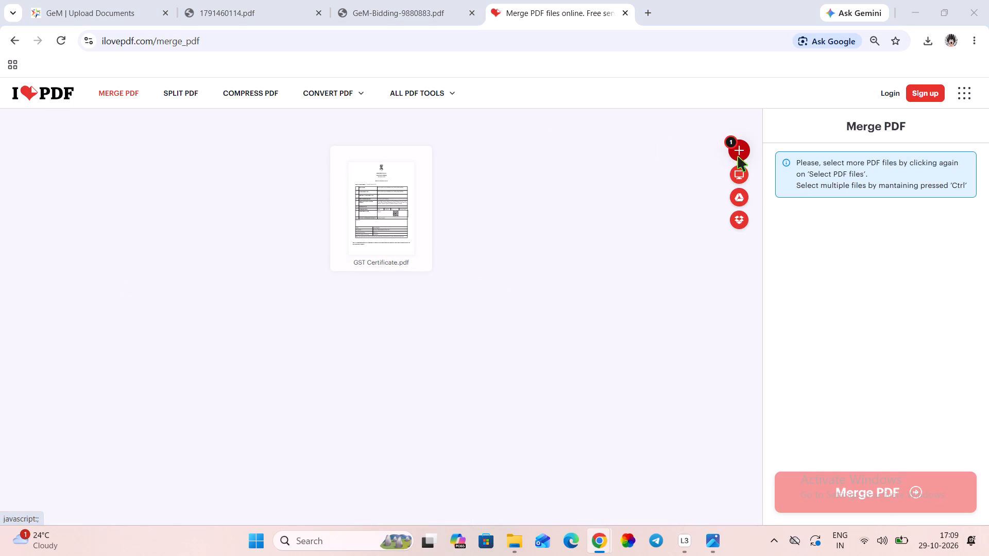
pyautogui.click(113, 418)
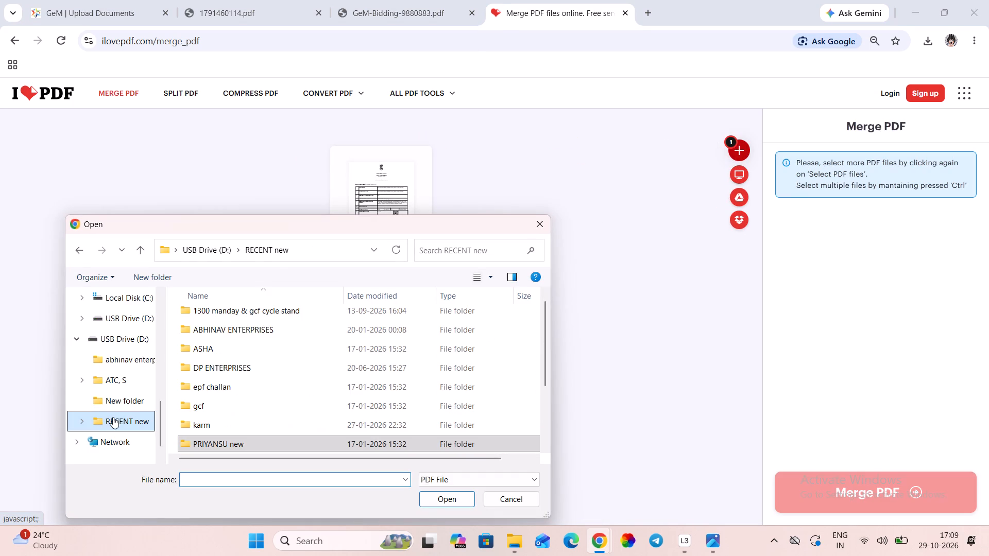
pyautogui.doubleClick(212, 439)
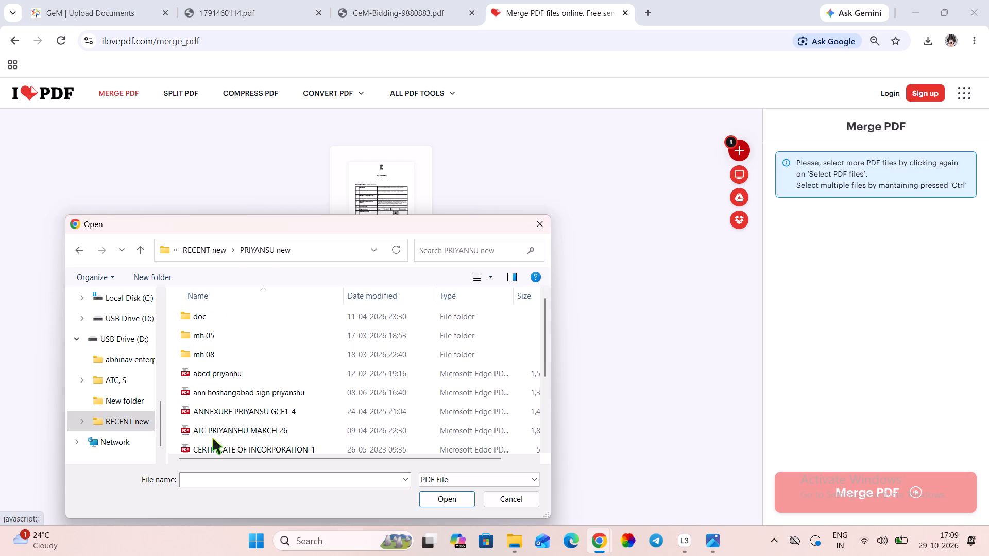
pyautogui.scroll(-2, 248, 399)
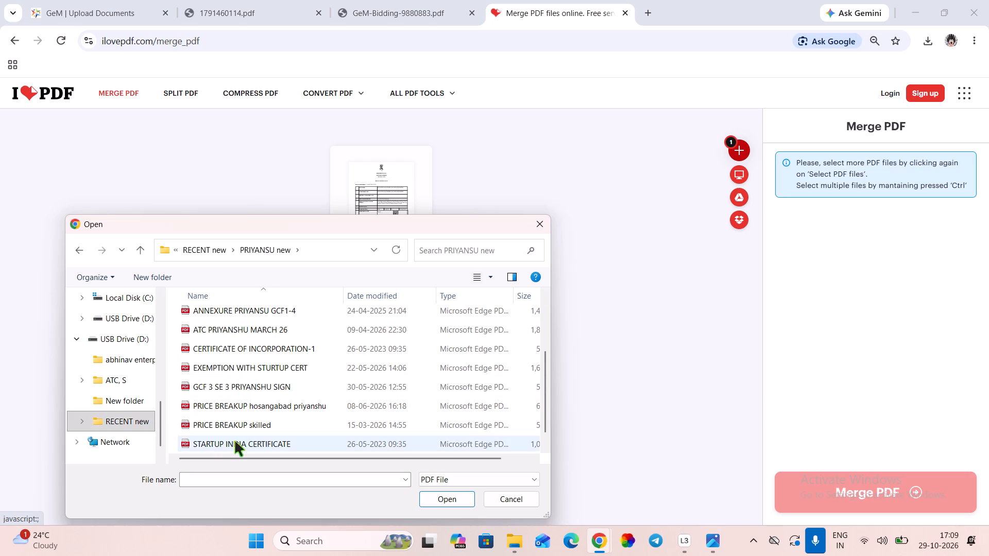
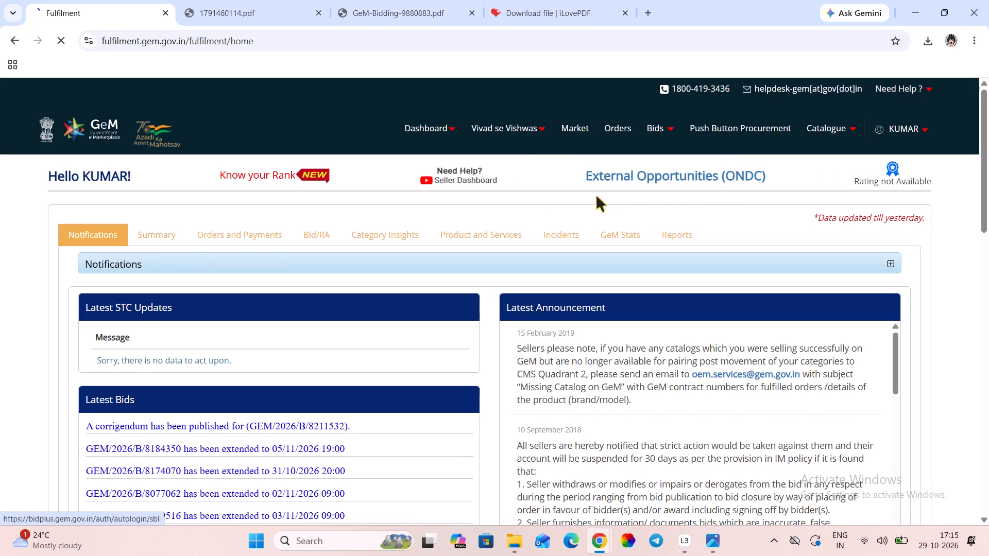
# Filter the ongoing bids by six categories: Healthcare Sanitation Service, the three Manpower Outsourcing Services and the two Facility Management Service entries.
pyautogui.scroll(-6, 192, 228)
pyautogui.scroll(1, 192, 228)
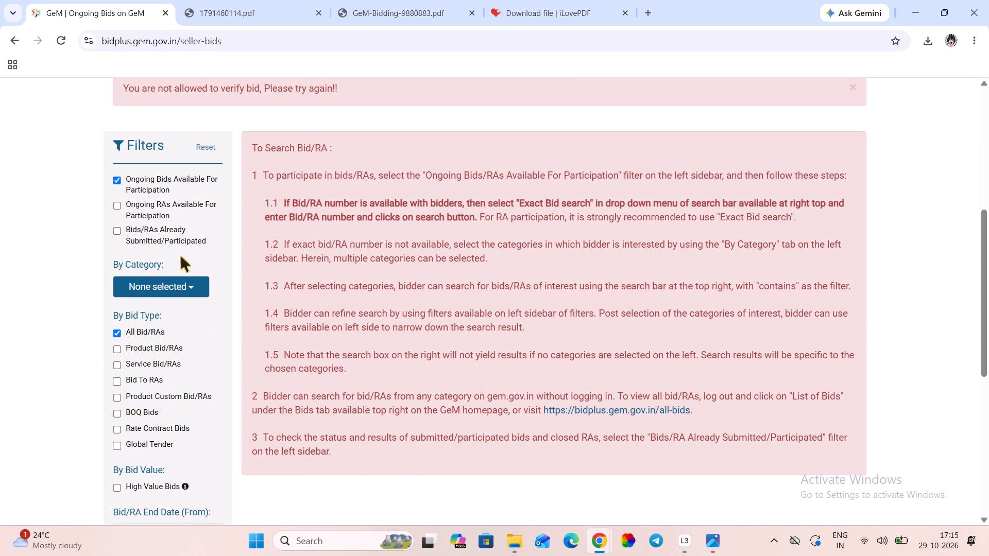
pyautogui.click(143, 288)
pyautogui.click(166, 247)
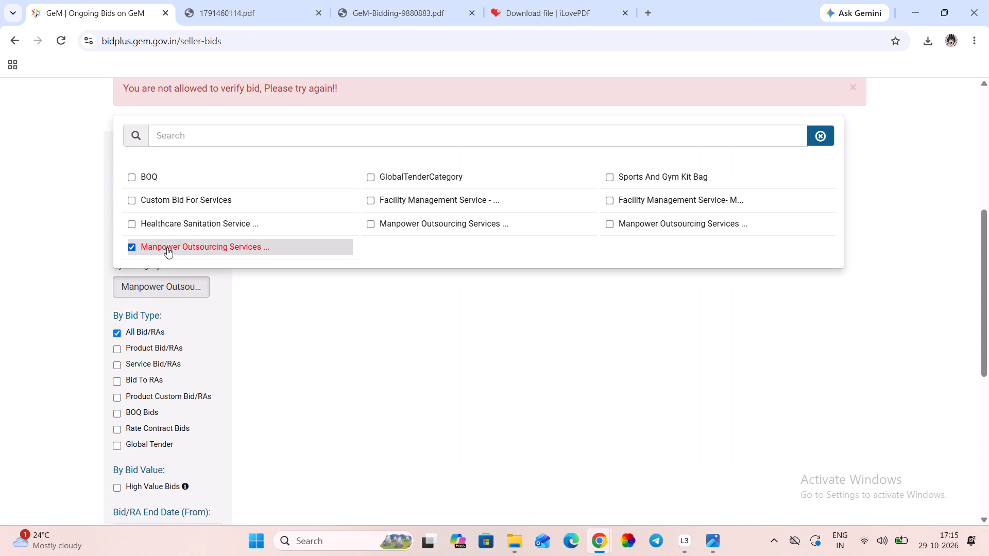
pyautogui.click(194, 226)
pyautogui.click(436, 230)
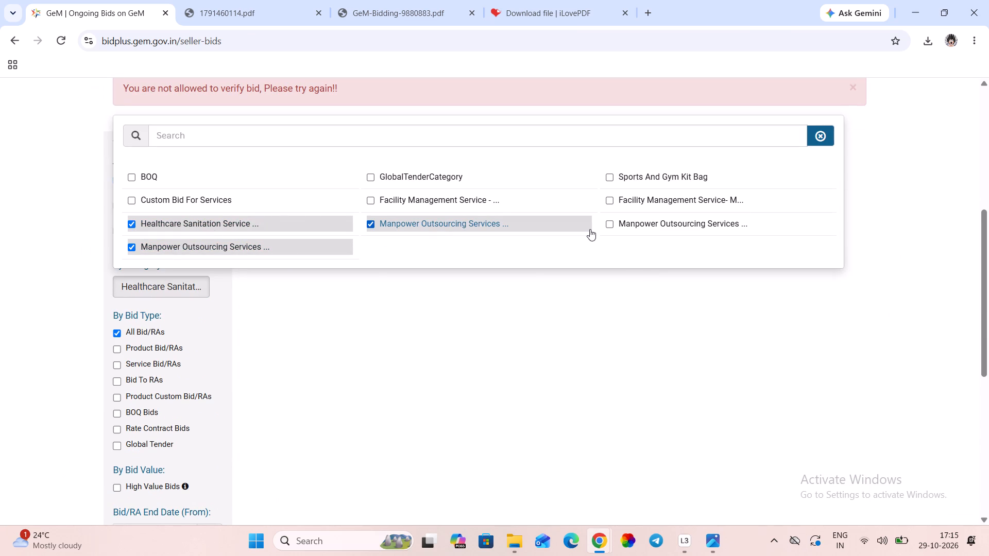
pyautogui.click(626, 229)
pyautogui.click(641, 199)
pyautogui.click(422, 198)
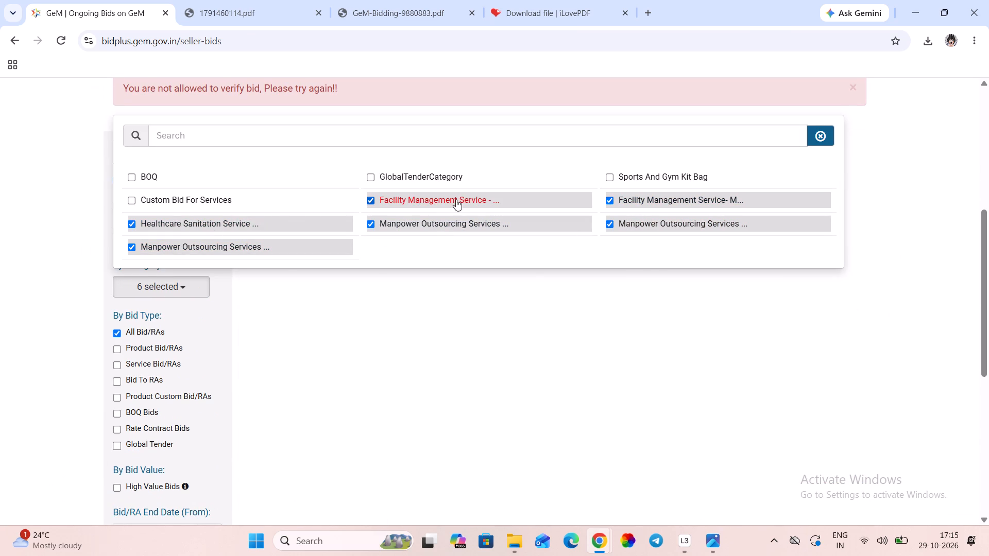
pyautogui.click(928, 160)
# Search the filtered bid listing for the keyword JABALPUR.
pyautogui.scroll(6, 891, 170)
pyautogui.click(674, 190)
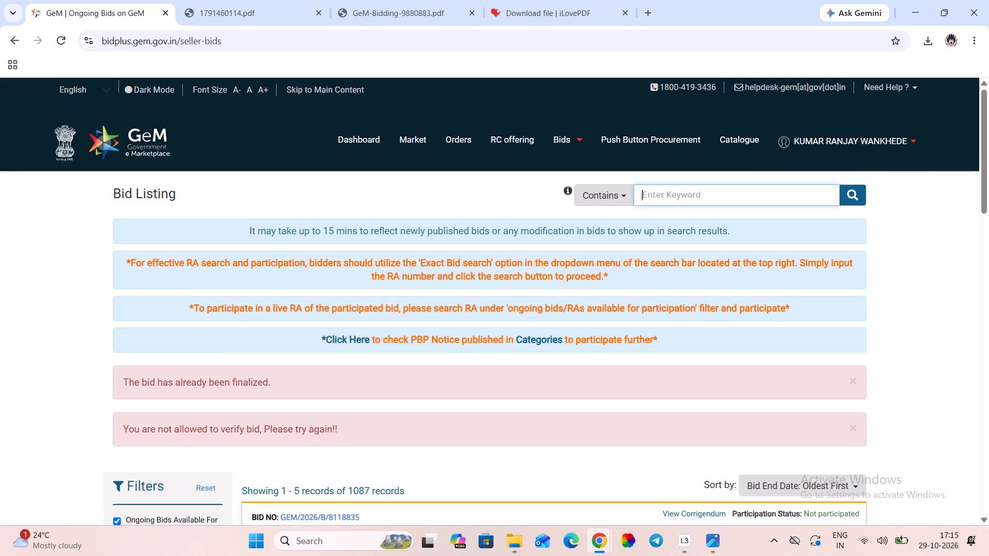
pyautogui.write('JABALPUR')
pyautogui.press('Return')
# Look through the first page of JABALPUR bids, checking their bid numbers, end dates and participation status.
pyautogui.scroll(-2, 514, 293)
pyautogui.scroll(1, 514, 296)
pyautogui.scroll(-3, 514, 296)
pyautogui.scroll(1, 513, 304)
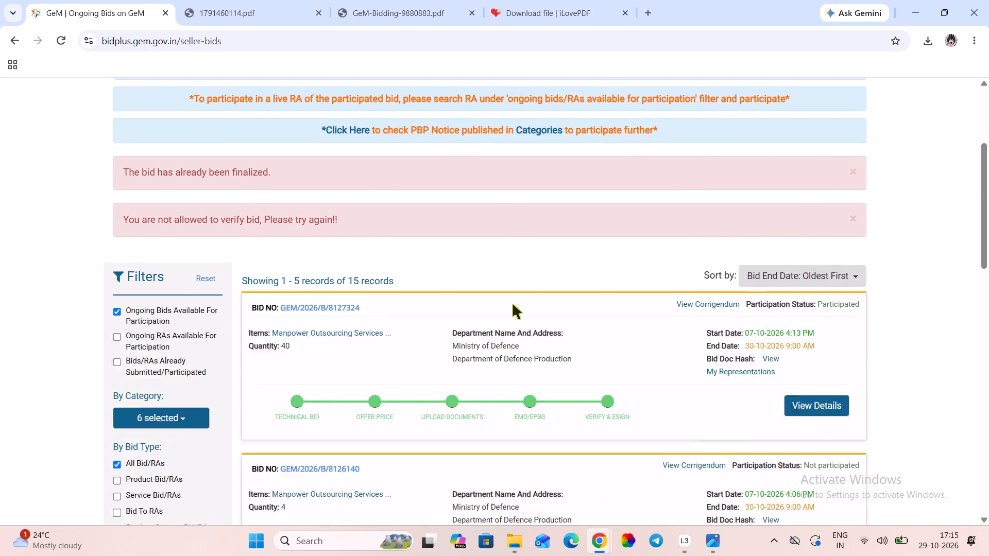
pyautogui.scroll(-4, 512, 304)
pyautogui.scroll(1, 512, 304)
pyautogui.scroll(-4, 512, 304)
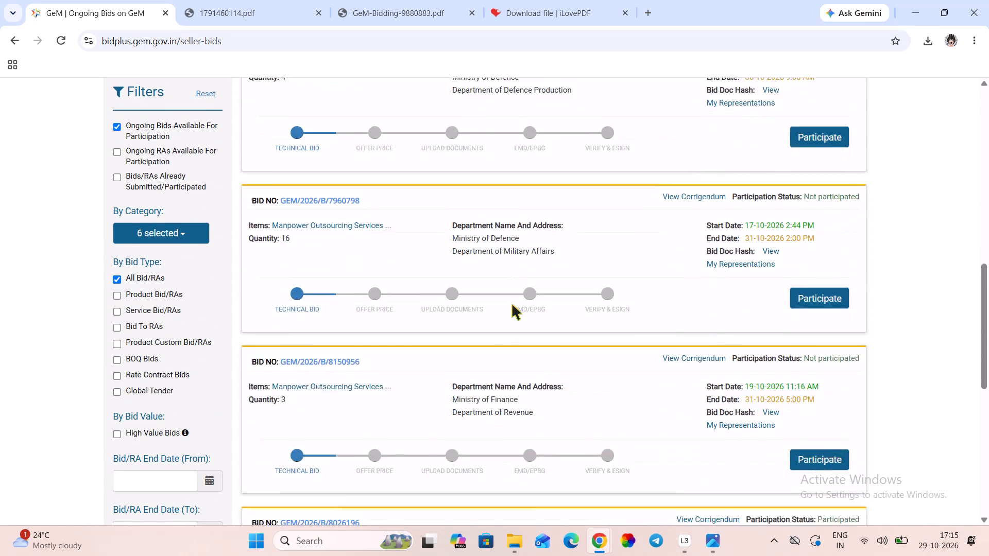
pyautogui.scroll(-4, 512, 304)
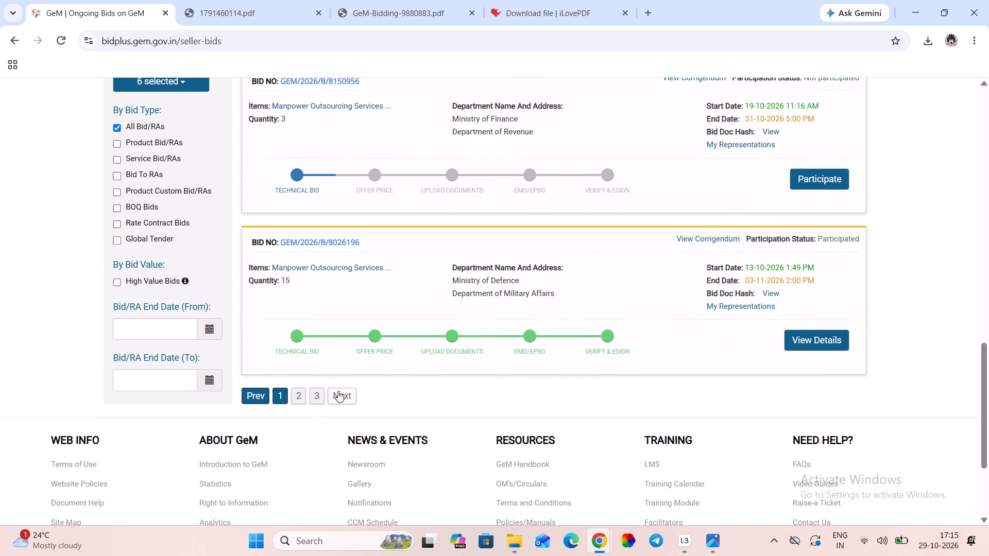
# Go to page 2 of the bid results and review the listed bids and their participation status.
pyautogui.click(303, 399)
pyautogui.scroll(9, 406, 343)
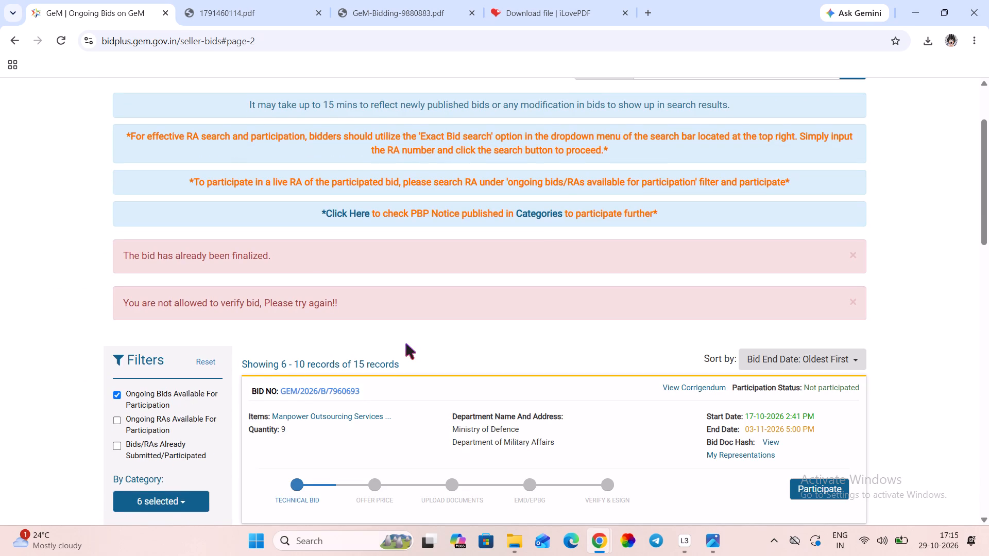
pyautogui.scroll(1, 406, 343)
pyautogui.scroll(-6, 406, 343)
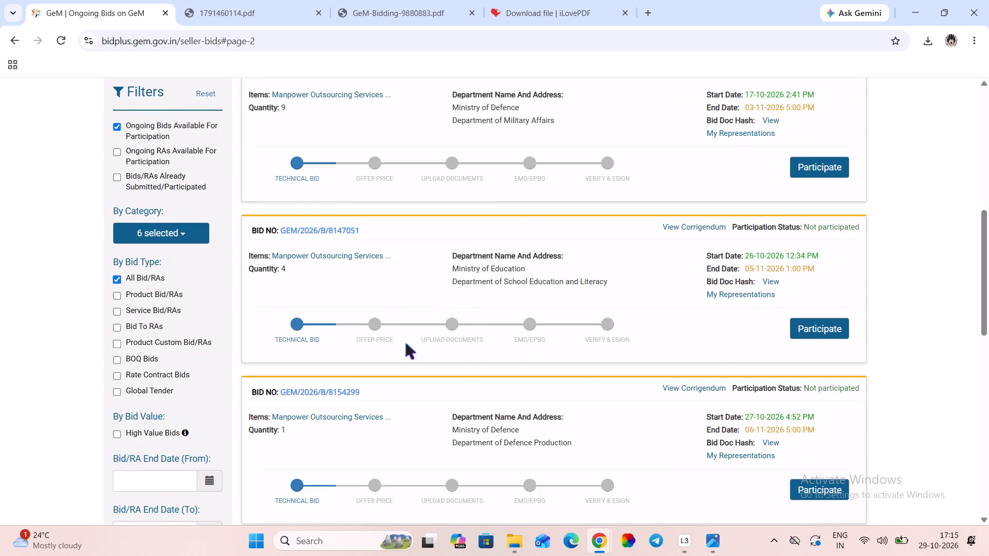
pyautogui.scroll(-10, 406, 343)
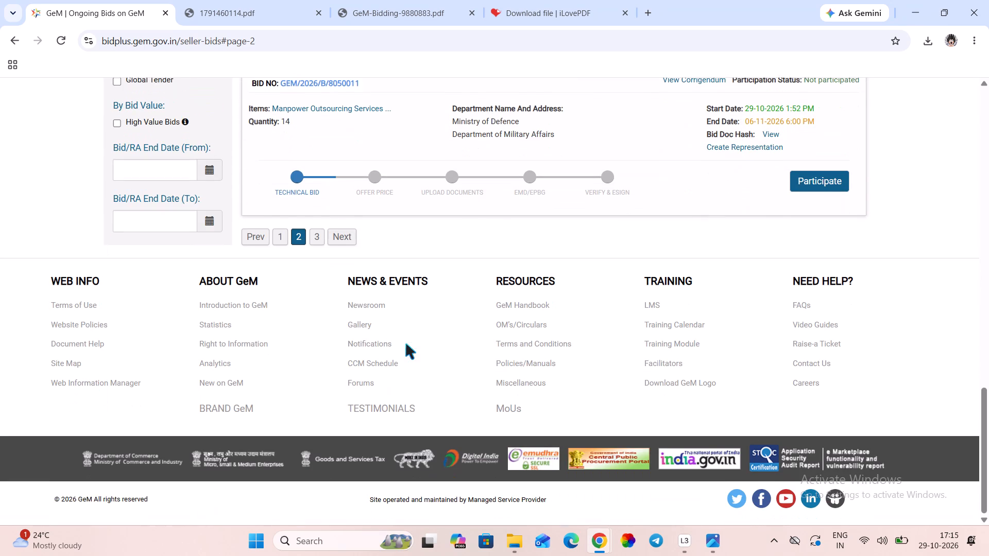
# Go to page 3 of the bid results and check the participation status of bid GEM/2026/B/8025064.
pyautogui.click(318, 235)
pyautogui.scroll(-1, 411, 302)
pyautogui.scroll(5, 411, 302)
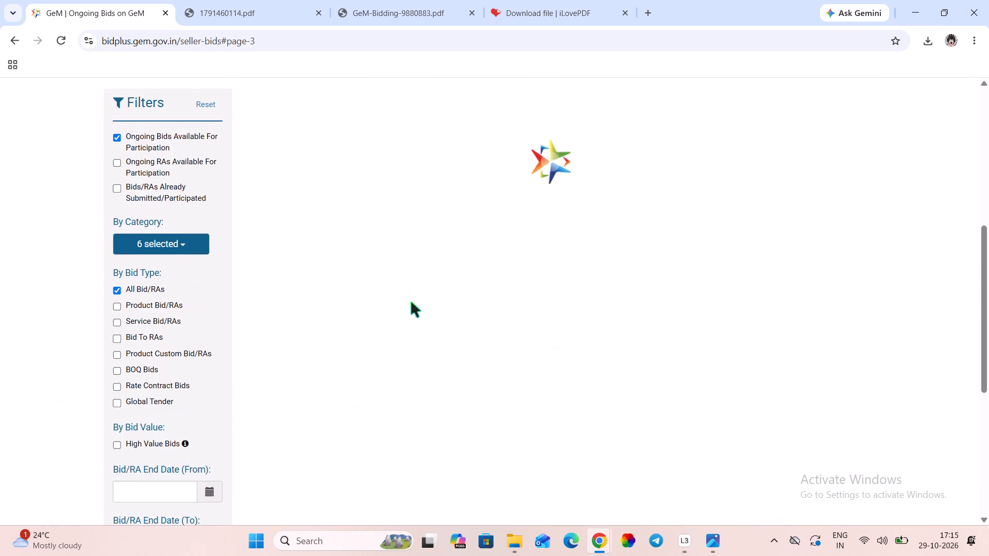
pyautogui.scroll(5, 411, 302)
pyautogui.scroll(-2, 411, 302)
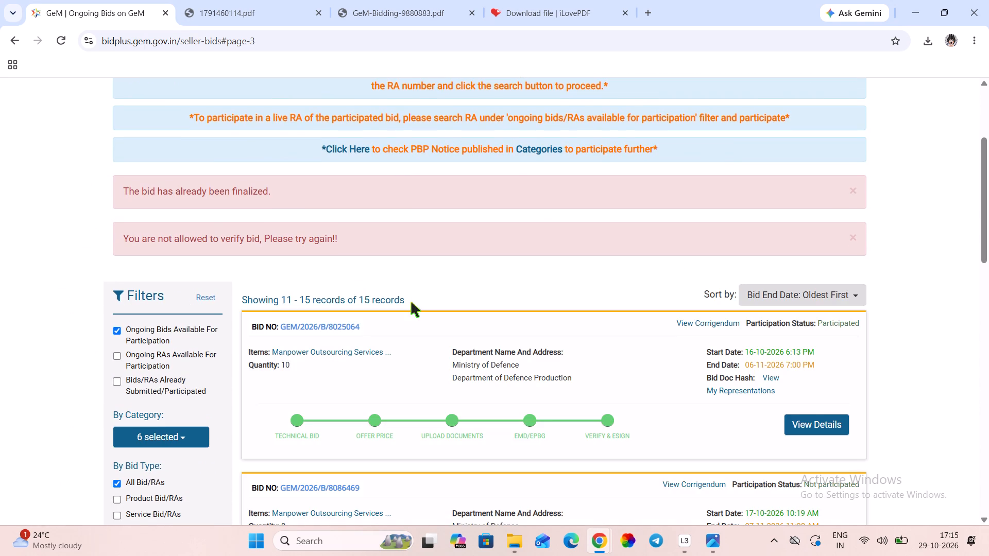
pyautogui.scroll(-2, 411, 302)
pyautogui.scroll(1, 411, 302)
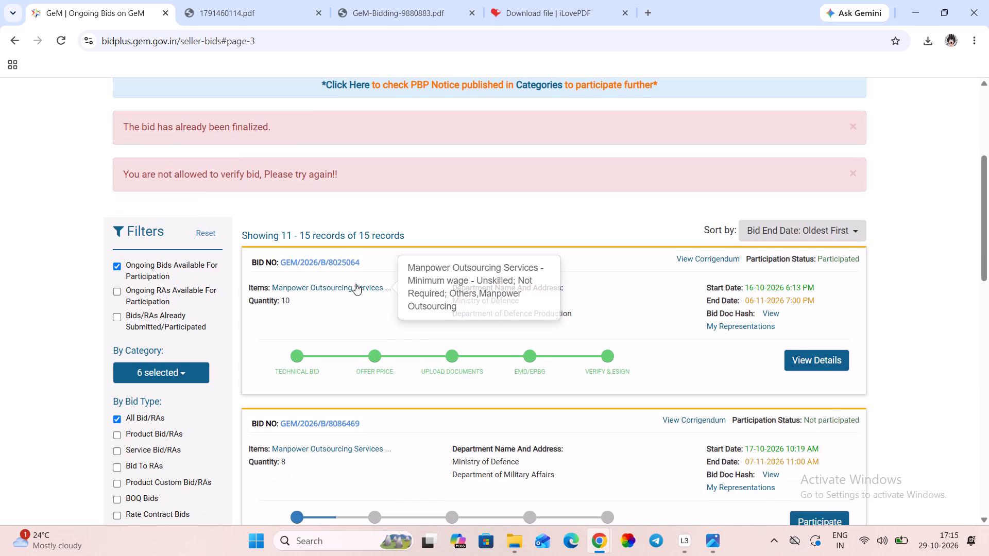
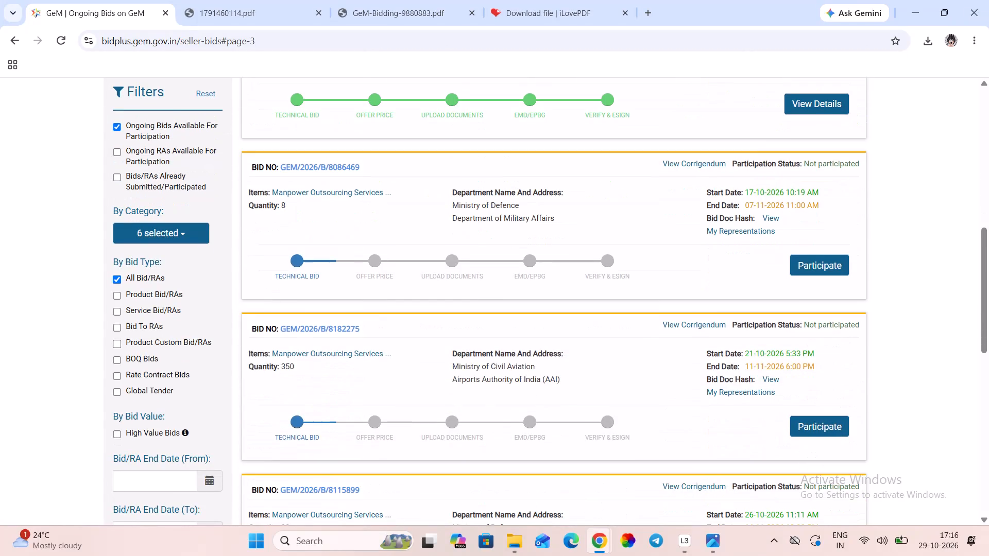
# Look through the remaining JABALPUR bids on page 3, checking their end dates and participation status.
pyautogui.scroll(-3, 461, 245)
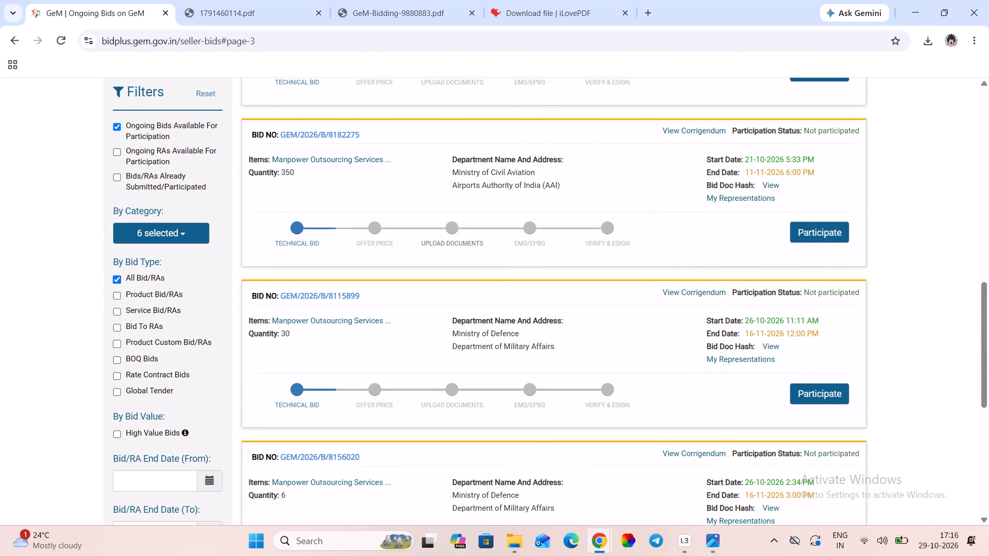
pyautogui.scroll(-4, 461, 245)
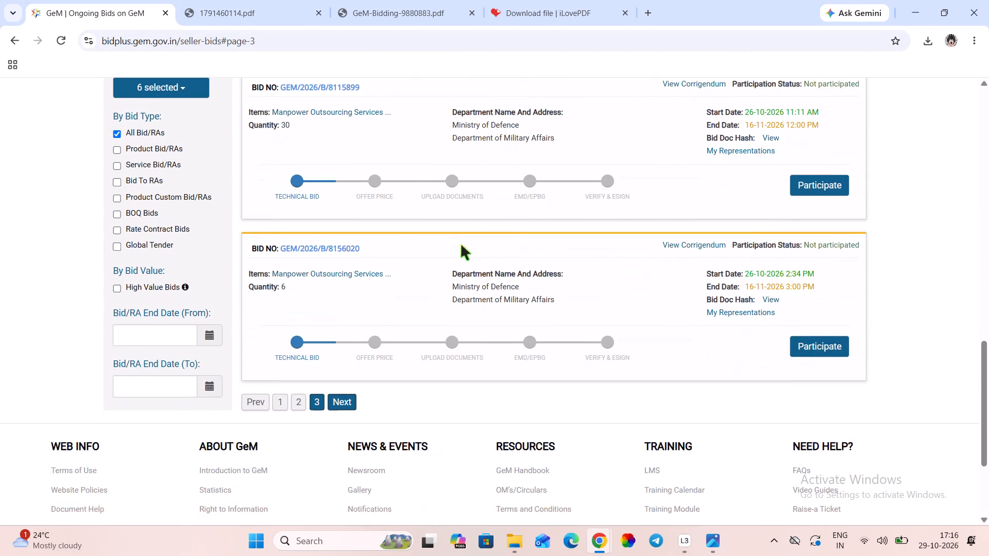
pyautogui.scroll(1, 531, 271)
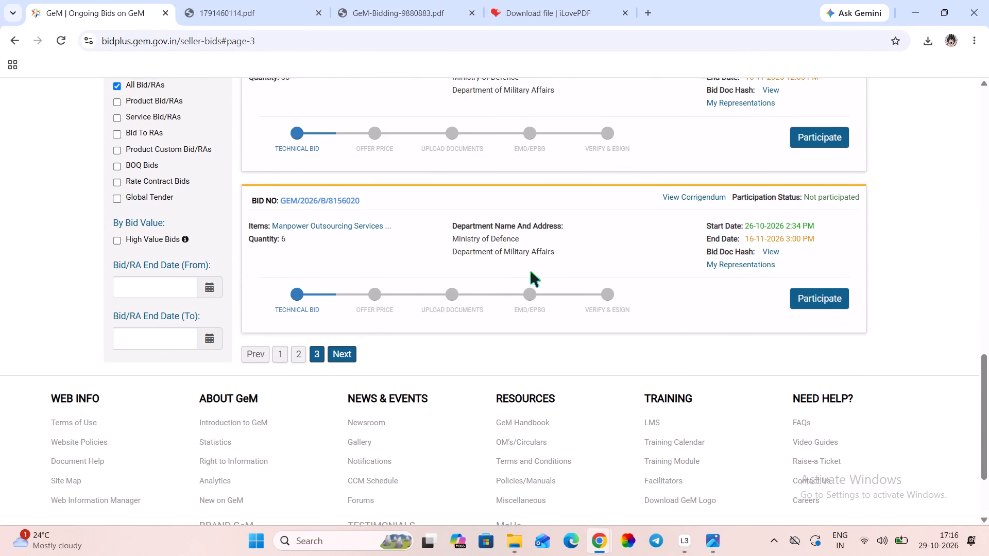
pyautogui.scroll(1, 531, 271)
pyautogui.scroll(-1, 531, 271)
pyautogui.scroll(10, 531, 271)
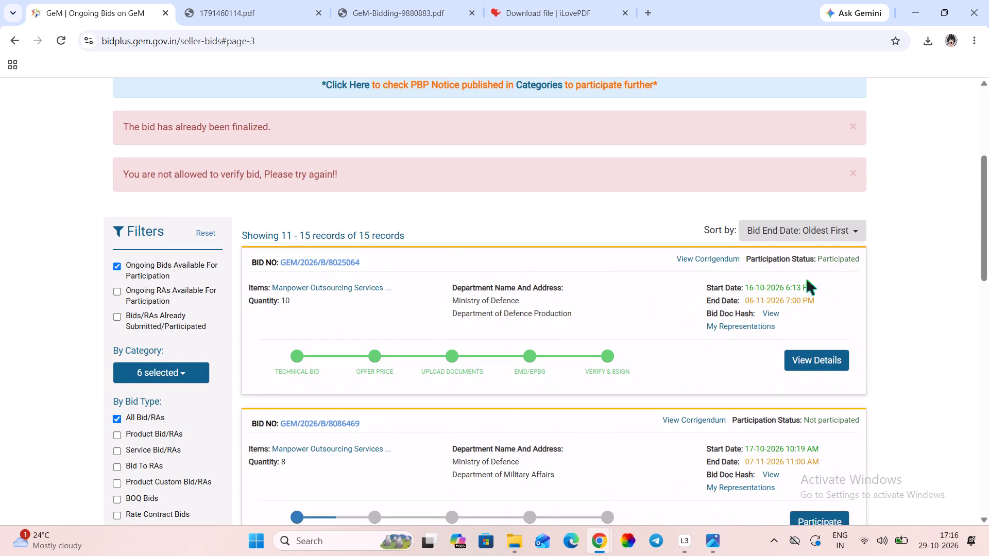
# Open the bid document for GEM/2026/B/8025064, check its bid details, and close it.
pyautogui.click(348, 263)
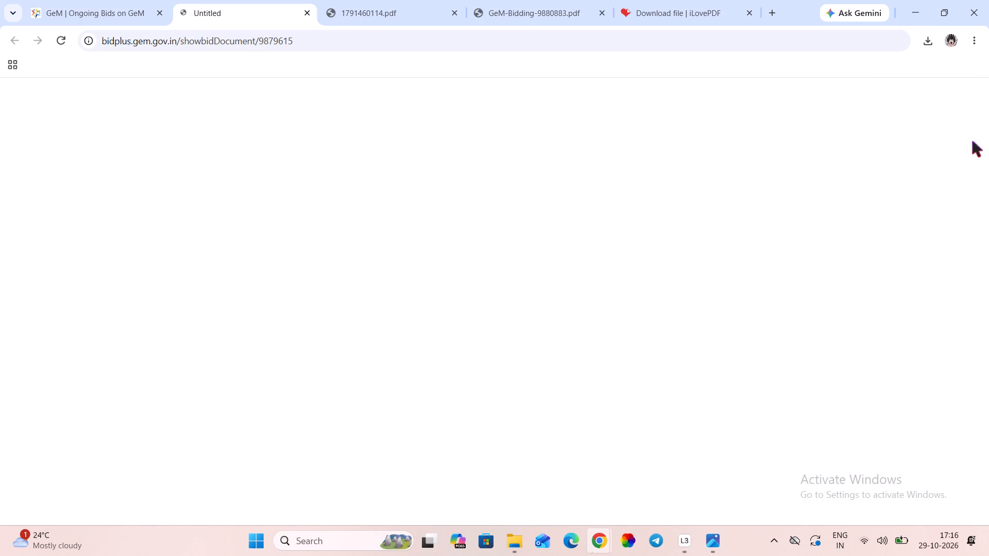
pyautogui.click(820, 79)
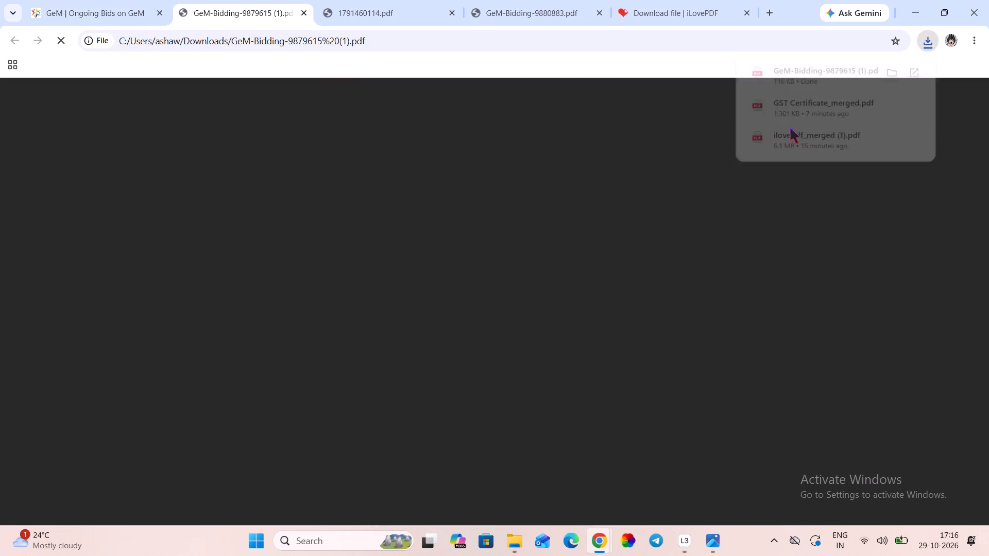
pyautogui.scroll(-2, 742, 212)
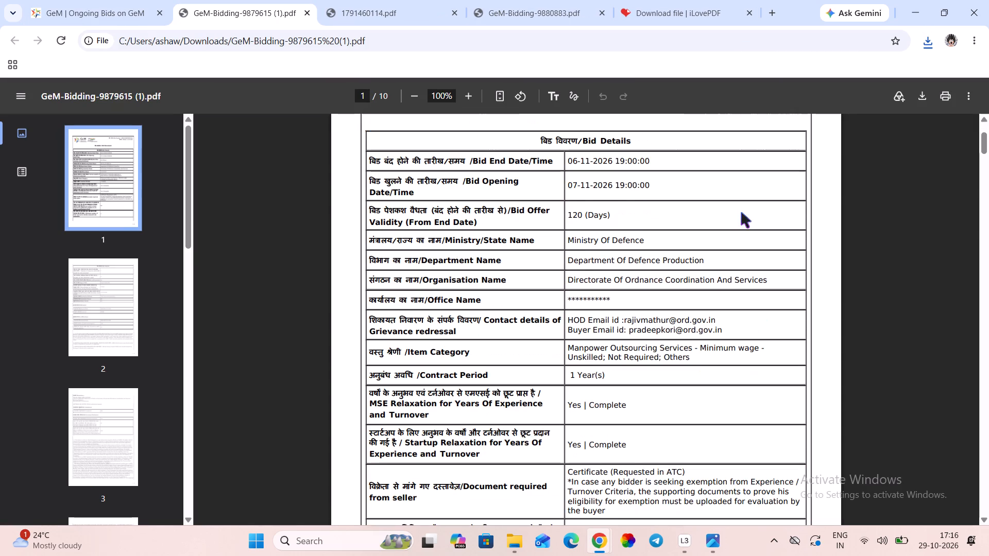
pyautogui.scroll(-1, 741, 212)
pyautogui.scroll(1, 741, 212)
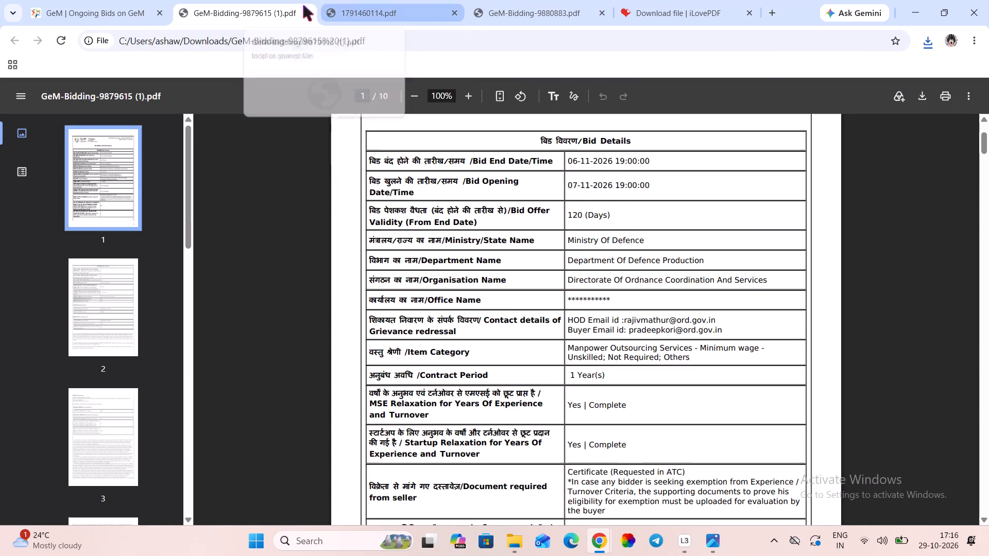
pyautogui.click(306, 12)
# Look over the page 3 bids again and return to page 2 of the bid results.
pyautogui.scroll(-2, 498, 342)
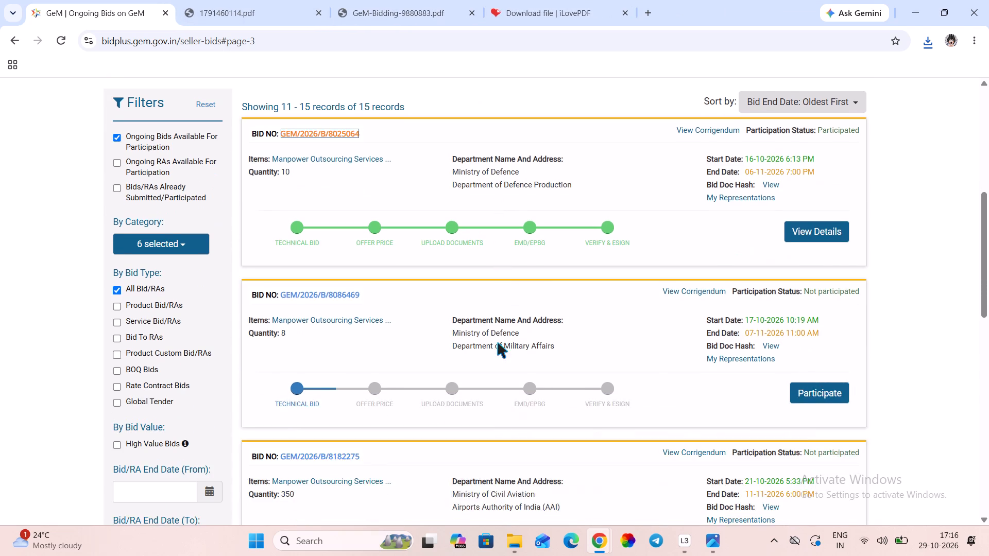
pyautogui.scroll(-4, 498, 342)
pyautogui.scroll(1, 498, 342)
pyautogui.scroll(-1, 498, 342)
pyautogui.scroll(1, 498, 342)
pyautogui.scroll(-3, 498, 342)
pyautogui.scroll(1, 498, 342)
pyautogui.scroll(-3, 498, 342)
pyautogui.scroll(2, 498, 342)
pyautogui.scroll(-1, 498, 342)
pyautogui.scroll(1, 498, 342)
pyautogui.scroll(-4, 498, 342)
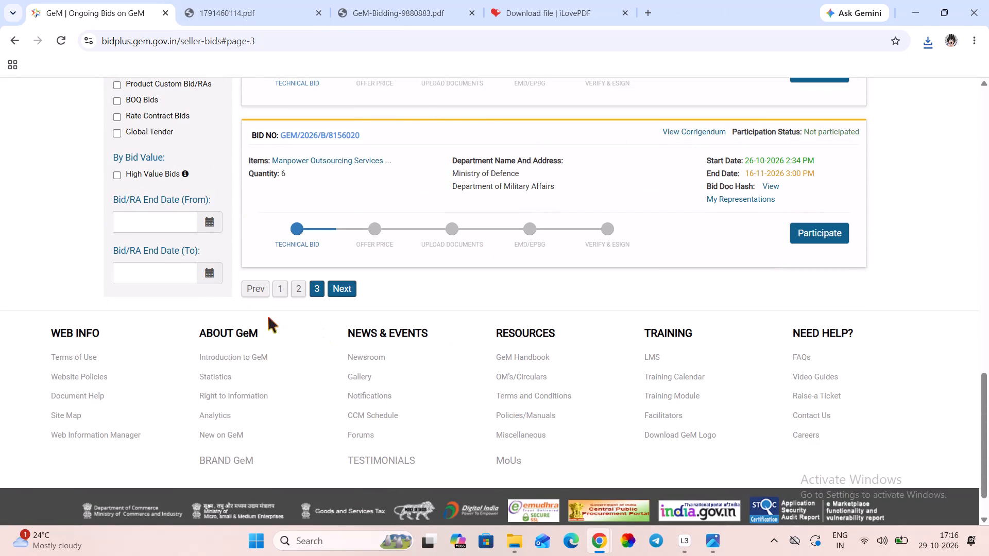
pyautogui.click(298, 292)
pyautogui.scroll(7, 298, 292)
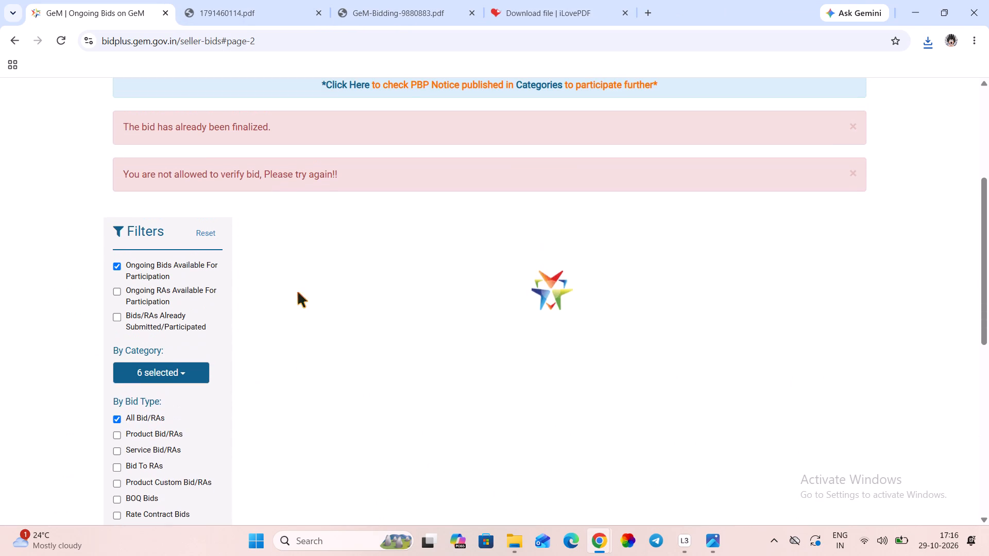
pyautogui.scroll(-3, 510, 310)
pyautogui.scroll(1, 510, 310)
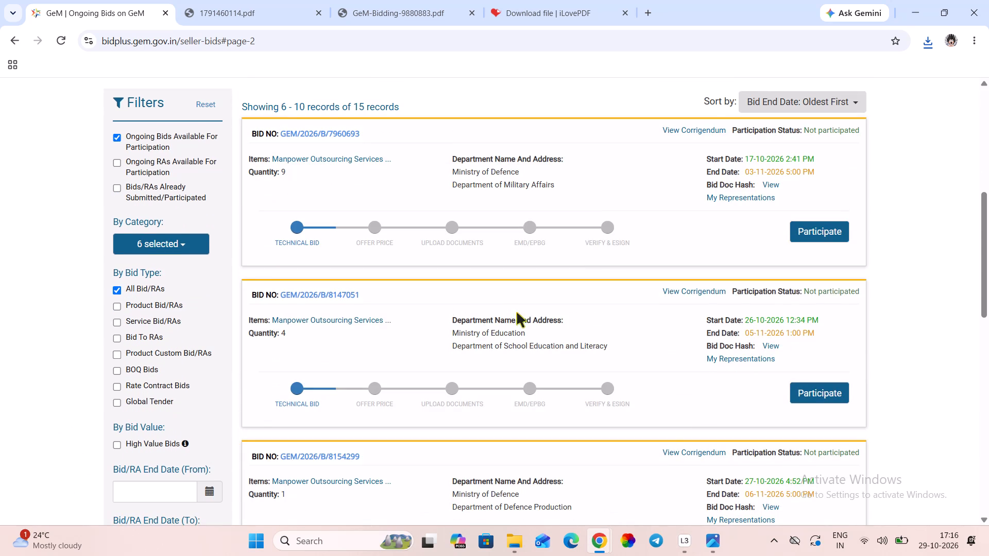
# Open the bid document for GEM/2026/B/8147051 and read through to its additional qualification and scope of work attachments.
pyautogui.click(342, 292)
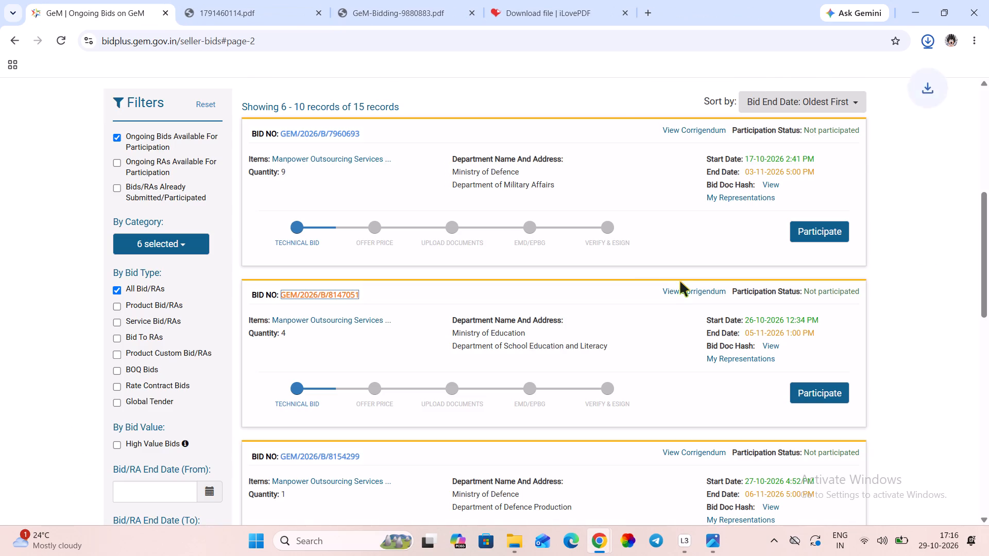
pyautogui.click(798, 73)
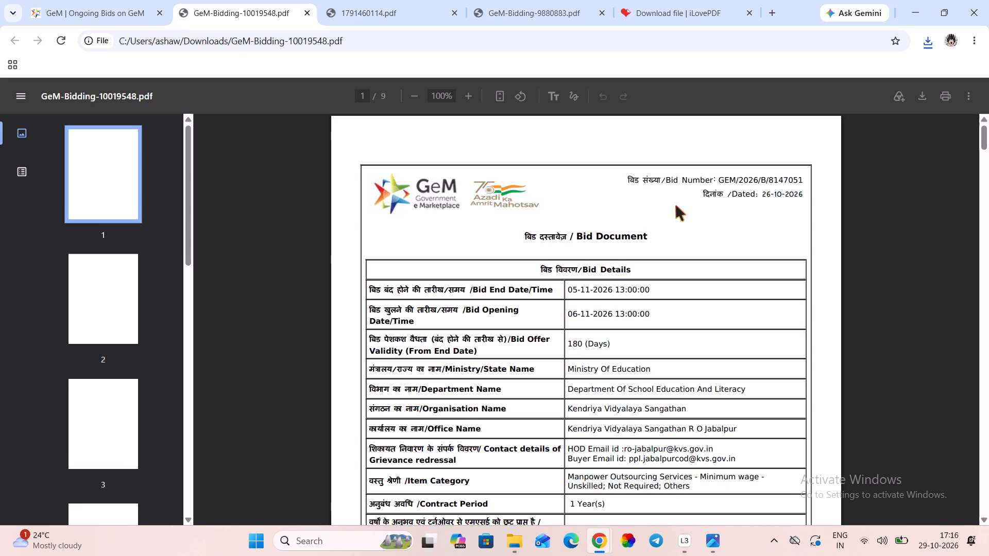
pyautogui.scroll(-9, 674, 208)
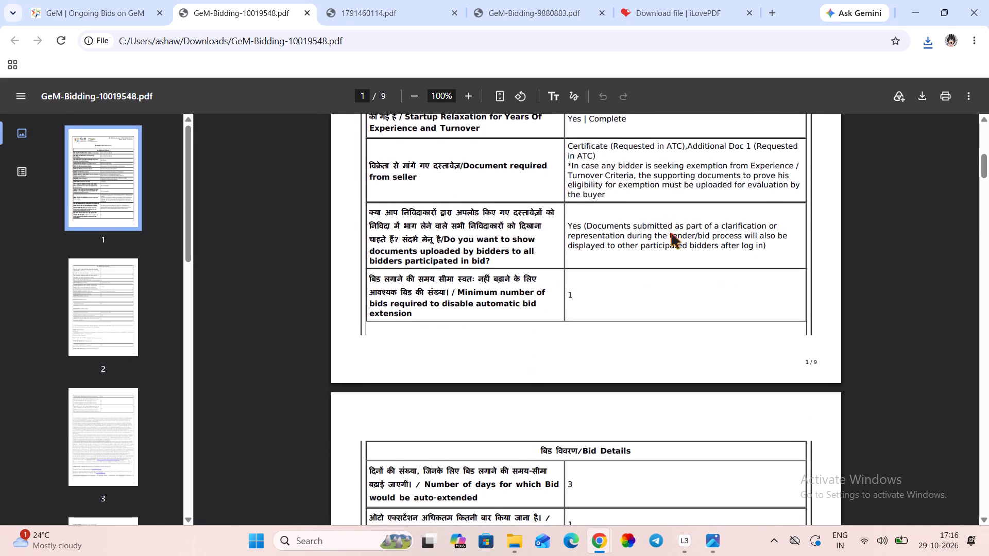
pyautogui.scroll(1, 671, 233)
pyautogui.scroll(-3, 671, 233)
pyautogui.scroll(1, 671, 233)
pyautogui.scroll(-5, 671, 233)
pyautogui.scroll(1, 671, 233)
pyautogui.scroll(-8, 671, 233)
pyautogui.scroll(1, 670, 237)
pyautogui.scroll(-6, 670, 237)
pyautogui.scroll(1, 670, 237)
pyautogui.scroll(-4, 670, 237)
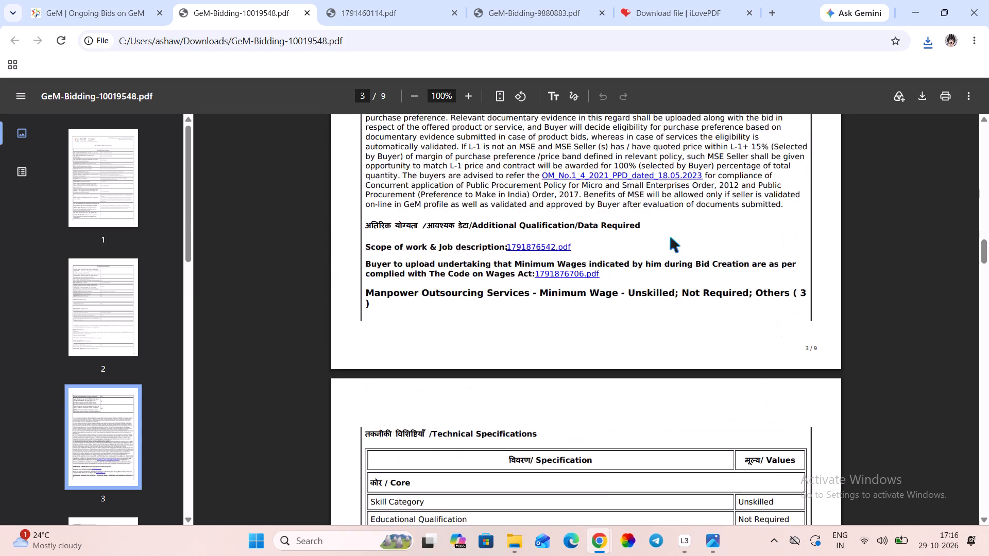
pyautogui.scroll(-2, 670, 237)
pyautogui.scroll(2, 670, 237)
pyautogui.scroll(-2, 670, 237)
pyautogui.scroll(3, 560, 206)
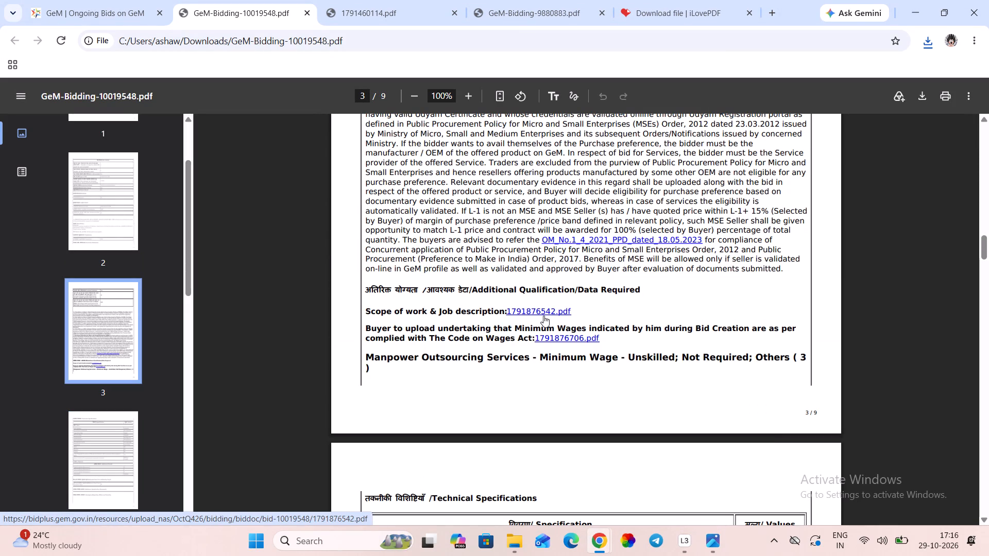
pyautogui.click(554, 340)
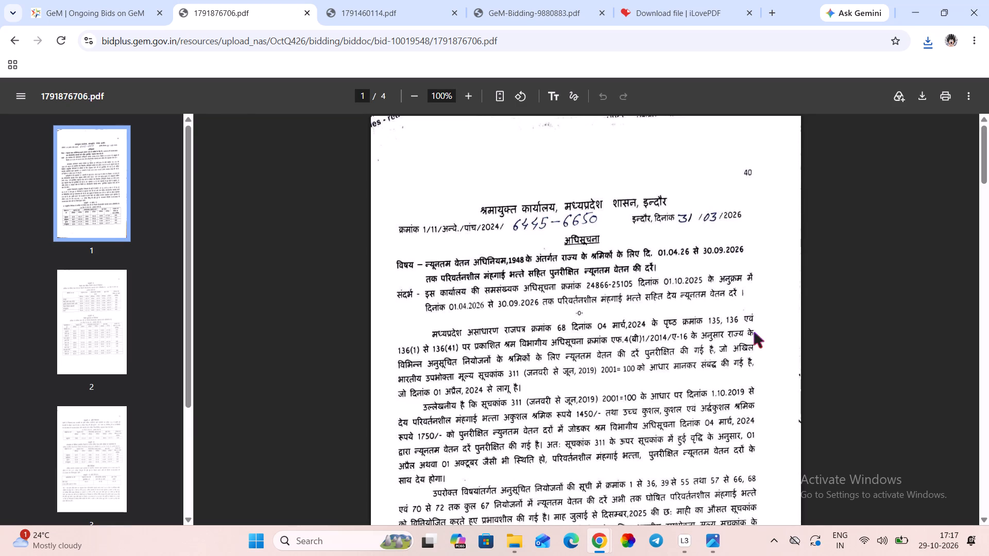
pyautogui.scroll(-1, 754, 332)
pyautogui.scroll(1, 754, 332)
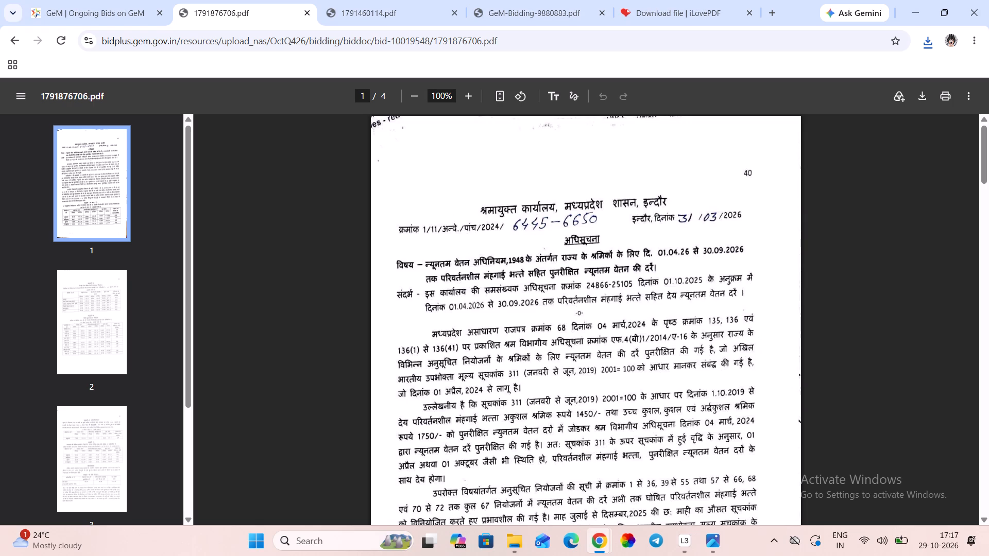
pyautogui.scroll(-5, 695, 265)
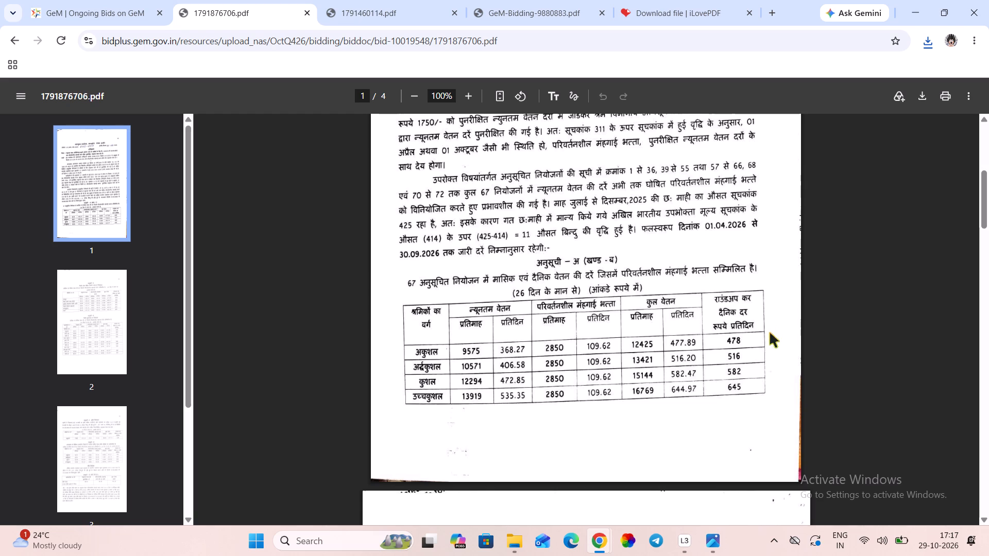
pyautogui.scroll(-11, 740, 338)
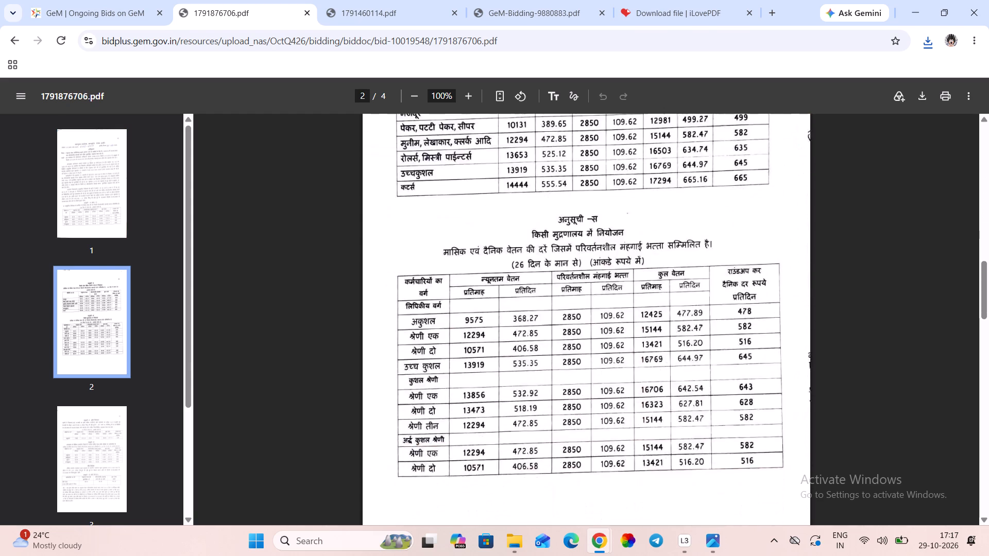
# Read the rest of the minimum wages notification through the rate tables and explanatory notes on page 4.
pyautogui.scroll(-4, 740, 338)
pyautogui.scroll(1, 740, 338)
pyautogui.scroll(-2, 740, 338)
pyautogui.scroll(1, 740, 338)
pyautogui.scroll(-3, 740, 338)
pyautogui.scroll(2, 740, 338)
pyautogui.scroll(-1, 740, 338)
pyautogui.scroll(1, 740, 338)
pyautogui.scroll(-2, 740, 338)
pyautogui.scroll(1, 740, 338)
pyautogui.scroll(-2, 740, 338)
pyautogui.scroll(1, 740, 338)
pyautogui.scroll(-6, 740, 338)
pyautogui.scroll(1, 740, 338)
pyautogui.scroll(-2, 740, 338)
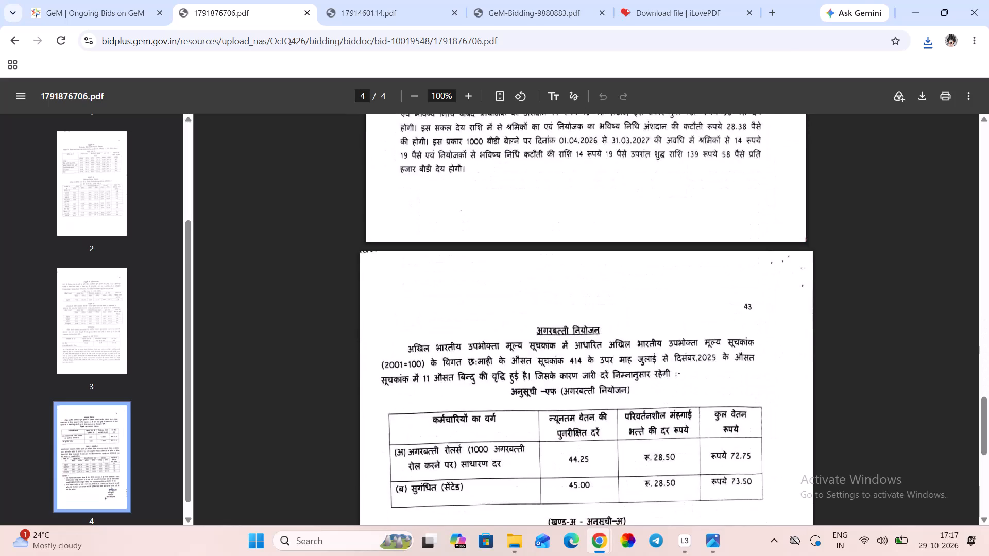
pyautogui.scroll(-3, 740, 338)
pyautogui.scroll(1, 740, 338)
pyautogui.scroll(-1, 740, 338)
pyautogui.scroll(1, 740, 338)
pyautogui.scroll(-1, 740, 338)
pyautogui.scroll(1, 740, 338)
pyautogui.scroll(-1, 740, 338)
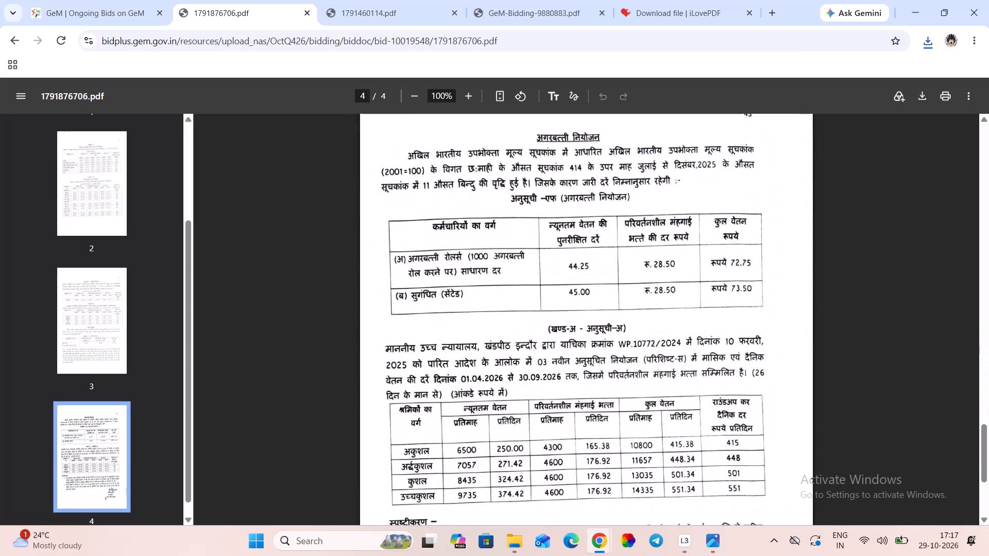
pyautogui.scroll(-2, 740, 338)
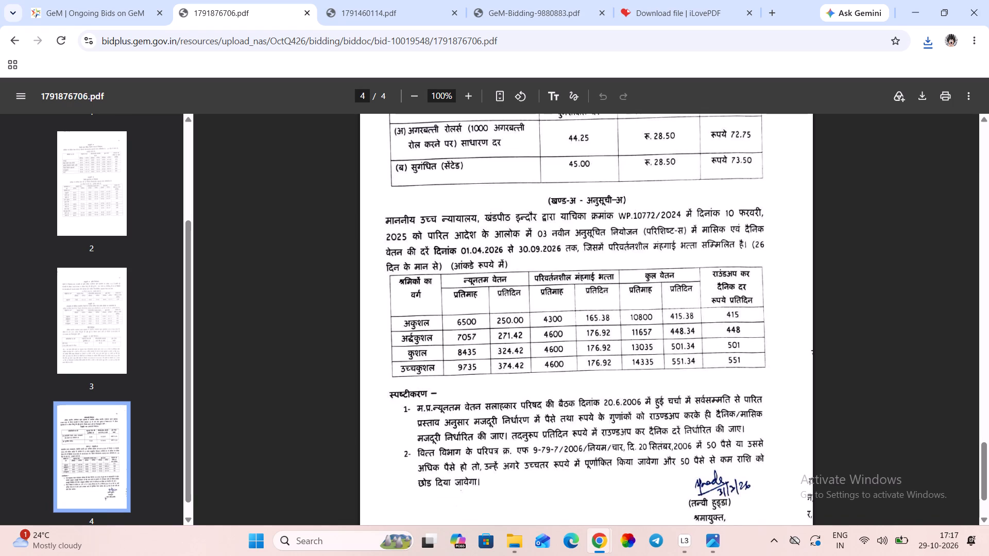
pyautogui.scroll(-4, 660, 325)
pyautogui.scroll(1, 660, 325)
pyautogui.scroll(-6, 660, 325)
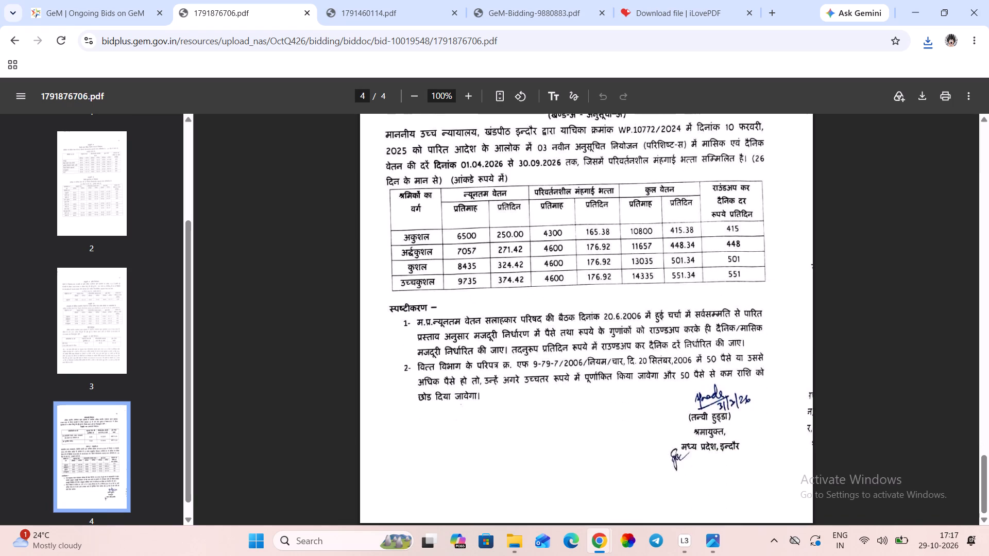
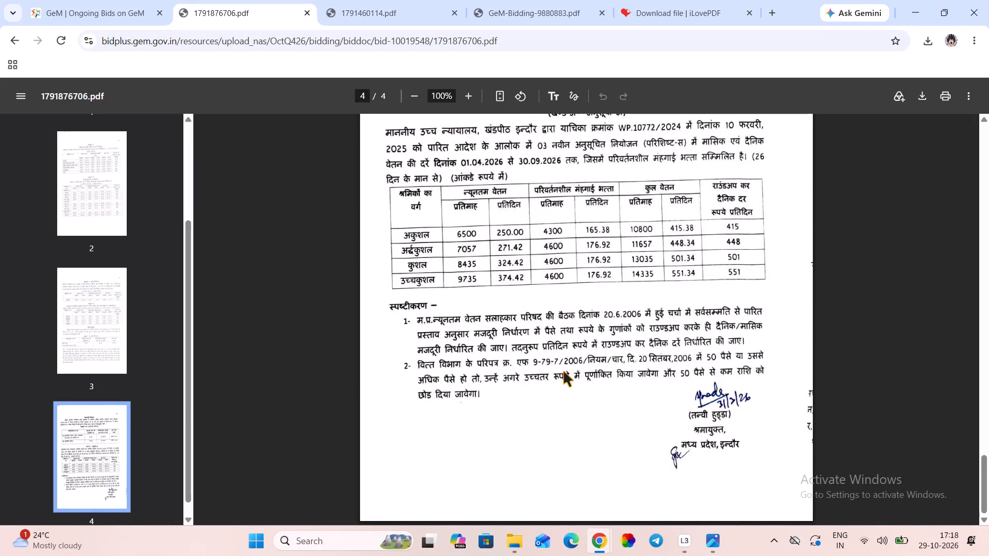
# Look back over the minimum wages notification up to its first page and close 1791876706.pdf.
pyautogui.scroll(11, 564, 371)
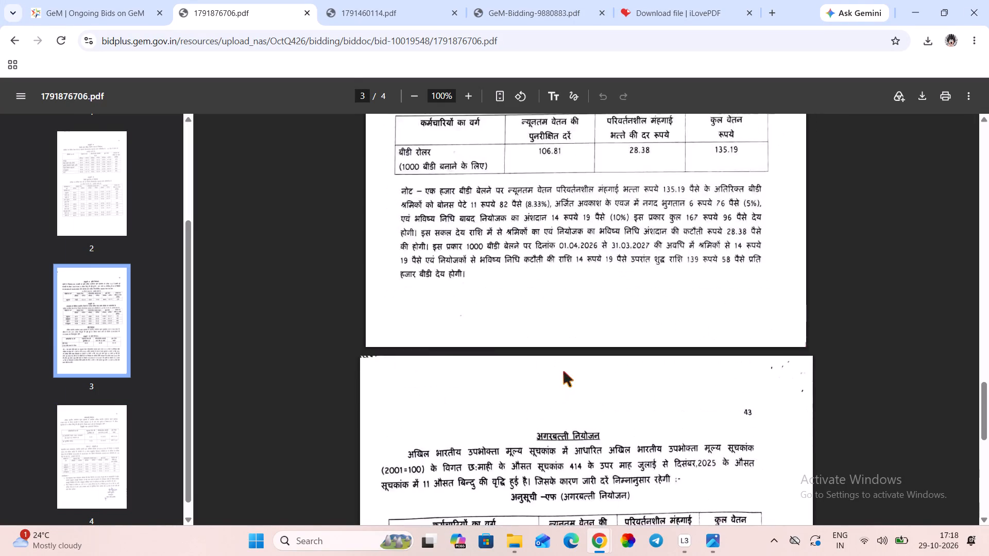
pyautogui.scroll(13, 564, 371)
pyautogui.scroll(11, 564, 371)
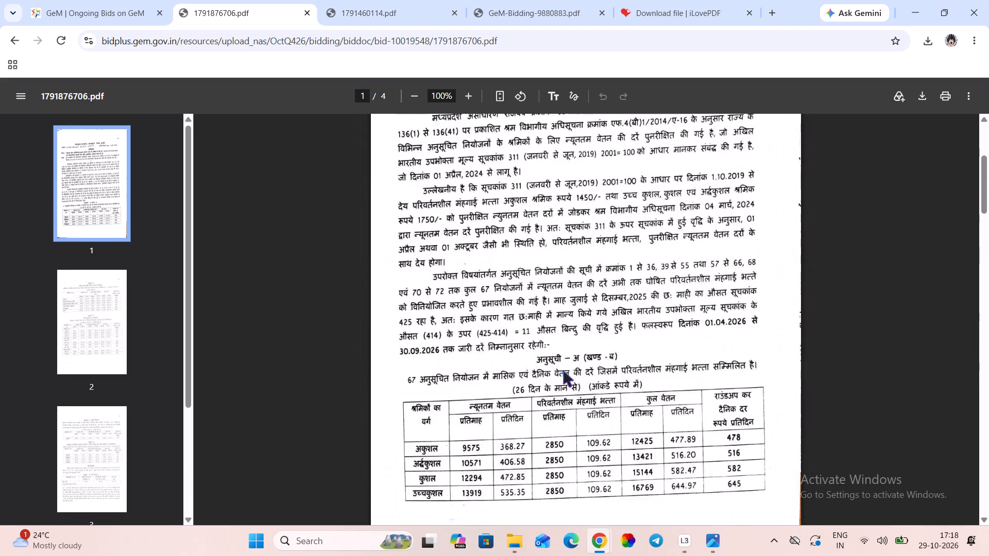
pyautogui.scroll(6, 564, 371)
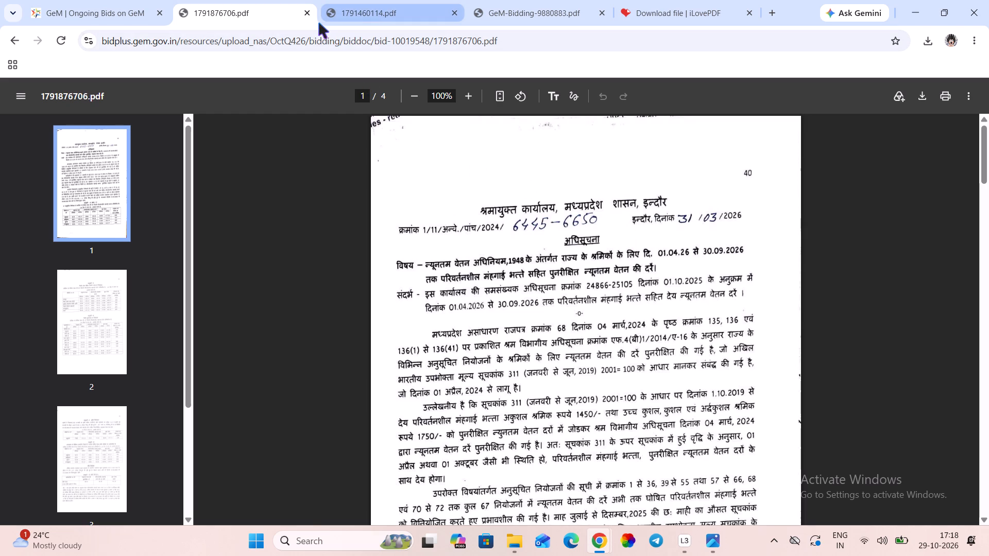
pyautogui.click(308, 12)
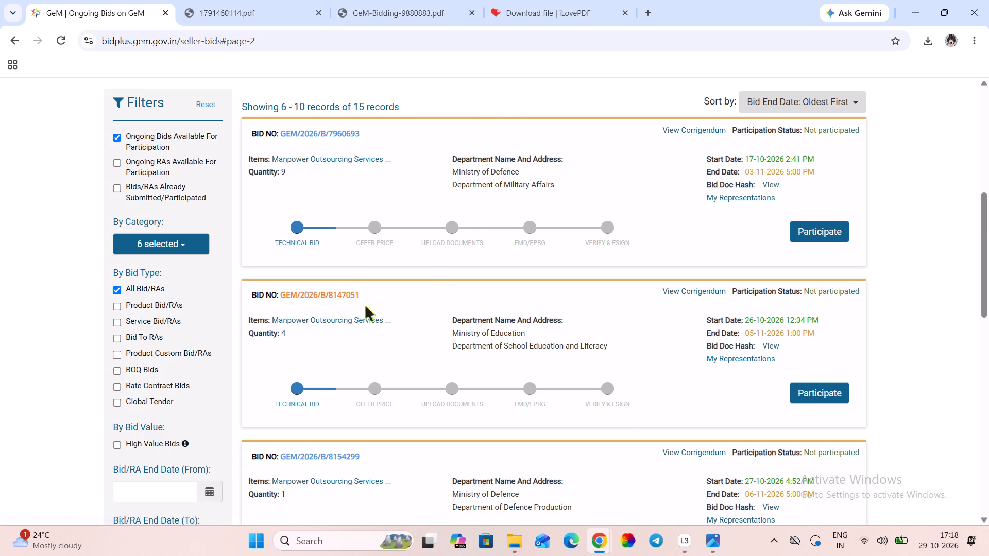
# Open the downloaded bid document GeM-Bidding-10019548.pdf and read through to the technical specifications on page 4.
pyautogui.click(924, 40)
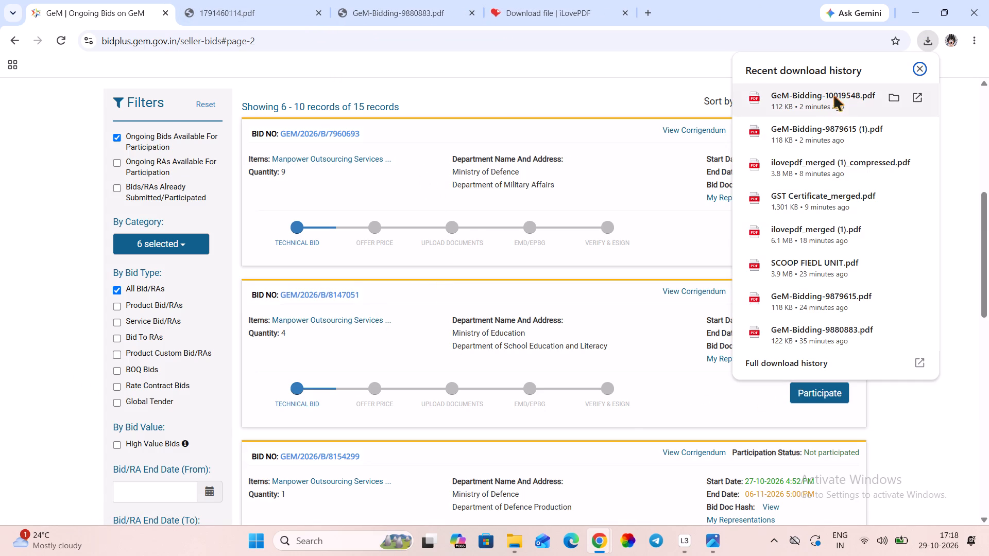
pyautogui.click(833, 96)
pyautogui.scroll(-7, 670, 304)
pyautogui.scroll(1, 670, 304)
pyautogui.scroll(-1, 670, 304)
pyautogui.scroll(1, 670, 304)
pyautogui.scroll(-3, 670, 304)
pyautogui.scroll(1, 670, 304)
pyautogui.scroll(-6, 670, 304)
pyautogui.scroll(2, 670, 304)
pyautogui.scroll(-1, 670, 304)
pyautogui.scroll(1, 670, 304)
pyautogui.scroll(-1, 671, 303)
pyautogui.scroll(1, 671, 303)
pyautogui.scroll(-3, 671, 303)
pyautogui.scroll(1, 671, 303)
pyautogui.scroll(-9, 671, 303)
pyautogui.scroll(2, 672, 303)
pyautogui.scroll(-2, 673, 303)
pyautogui.scroll(1, 673, 303)
pyautogui.scroll(-1, 673, 303)
pyautogui.scroll(2, 673, 303)
pyautogui.scroll(-2, 678, 304)
pyautogui.scroll(1, 678, 304)
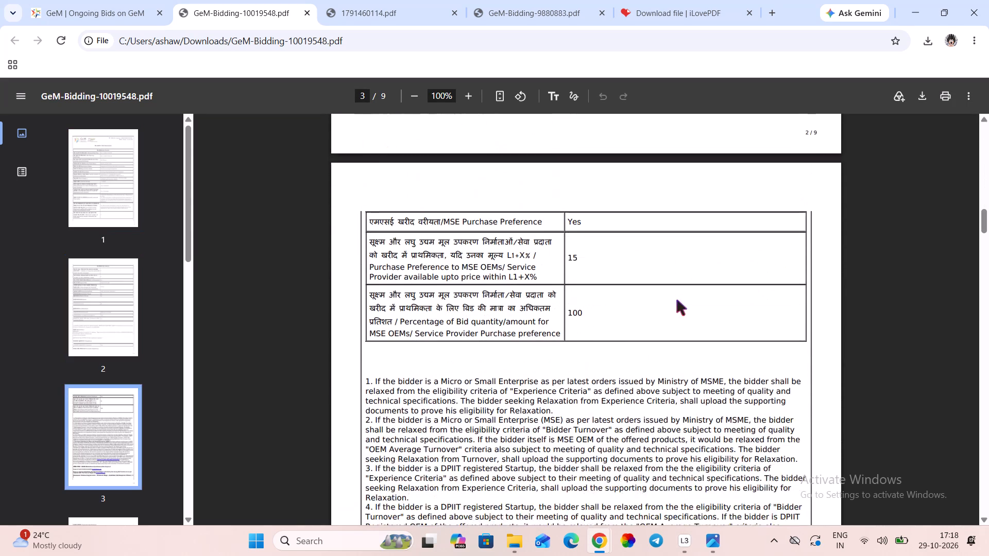
pyautogui.scroll(-14, 674, 298)
pyautogui.scroll(1, 674, 298)
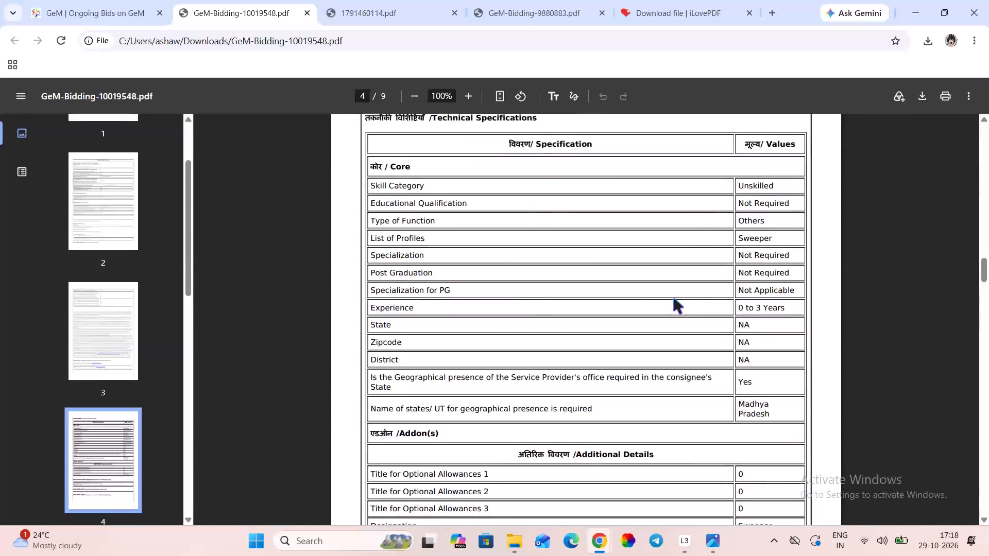
# Read the consignee and wage requirement tables through to the buyer added bid specific terms on page 8.
pyautogui.scroll(-12, 674, 298)
pyautogui.scroll(1, 674, 298)
pyautogui.scroll(-4, 674, 298)
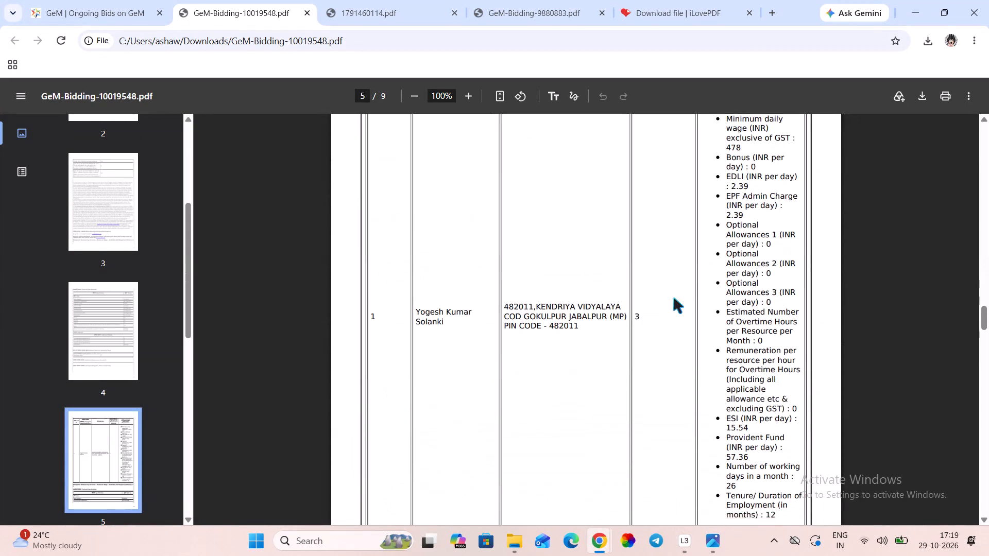
pyautogui.scroll(-12, 674, 298)
pyautogui.scroll(1, 674, 298)
pyautogui.scroll(-10, 674, 298)
pyautogui.scroll(1, 674, 298)
pyautogui.scroll(-1, 674, 298)
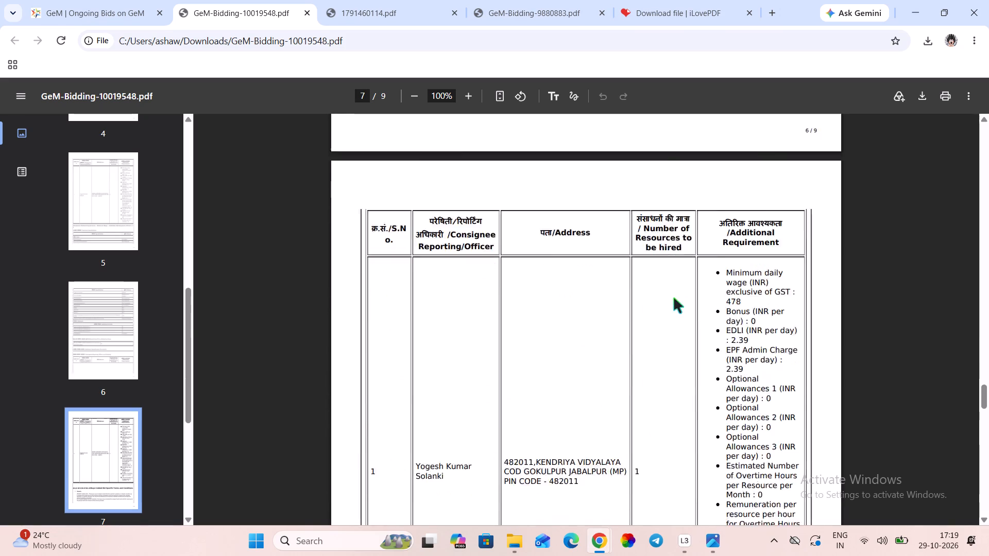
pyautogui.scroll(-6, 674, 298)
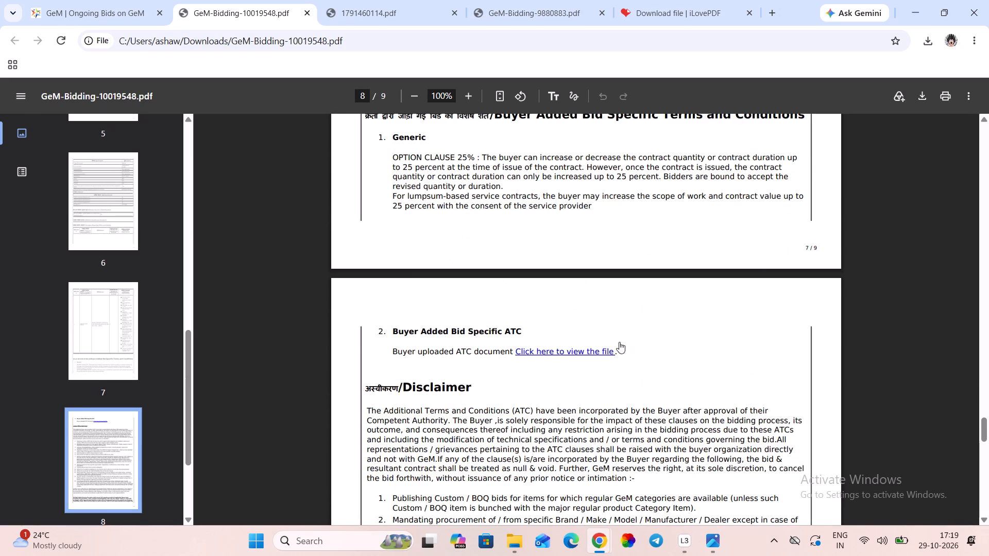
# Open the buyer uploaded ATC document, examine its terms for both manpower categories, and close it.
pyautogui.click(563, 351)
pyautogui.click(803, 79)
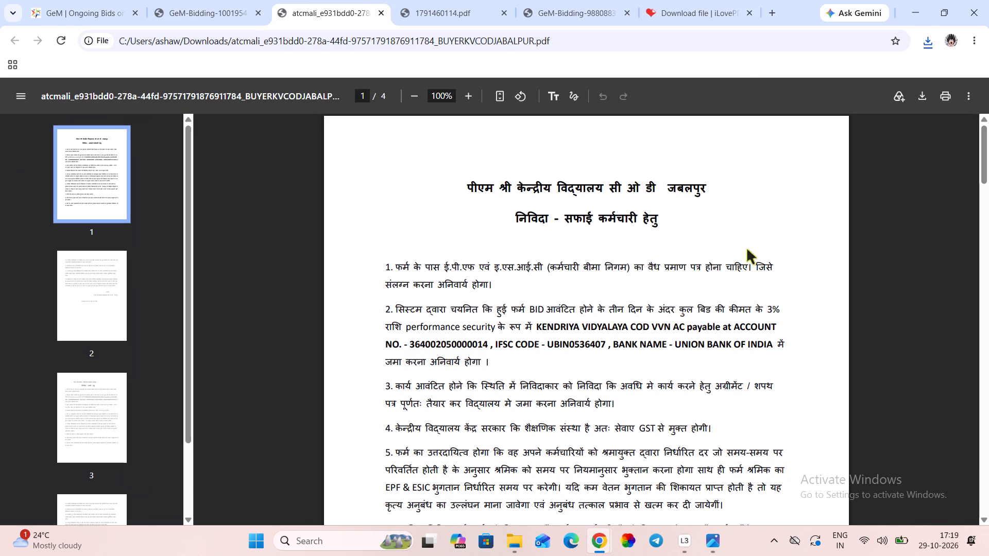
pyautogui.moveTo(987, 149); pyautogui.dragTo(988, 366)
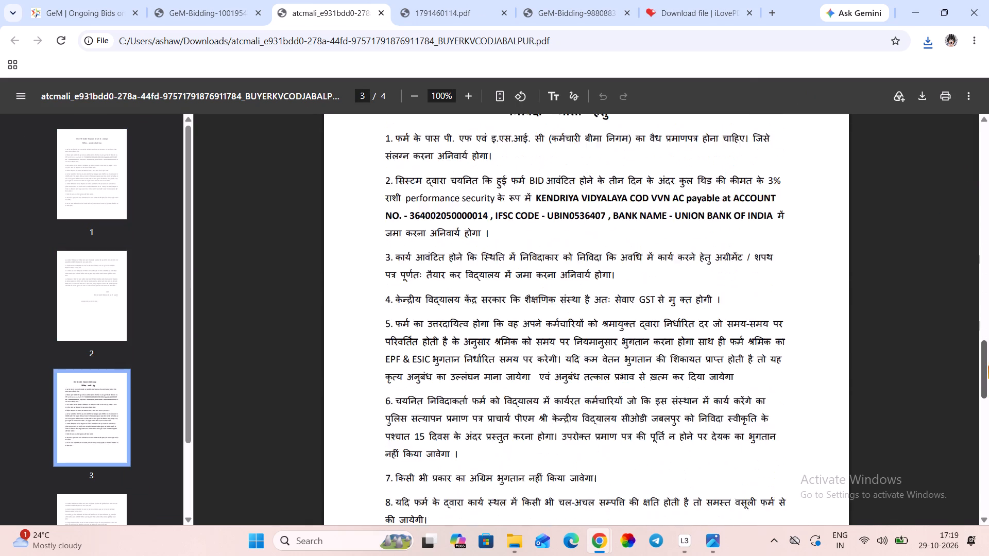
pyautogui.moveTo(988, 366); pyautogui.dragTo(982, 478)
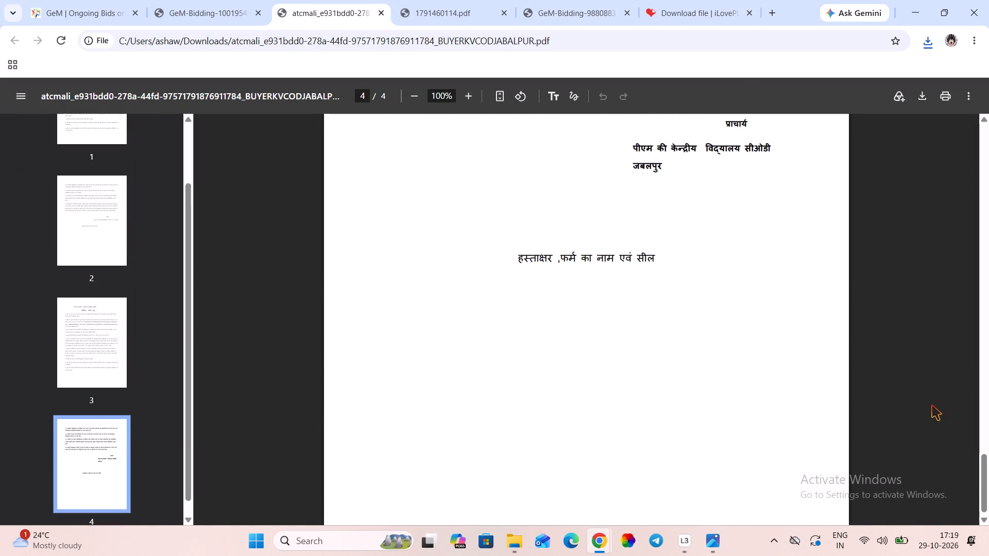
pyautogui.scroll(17, 706, 188)
pyautogui.scroll(-1, 706, 188)
pyautogui.scroll(5, 706, 188)
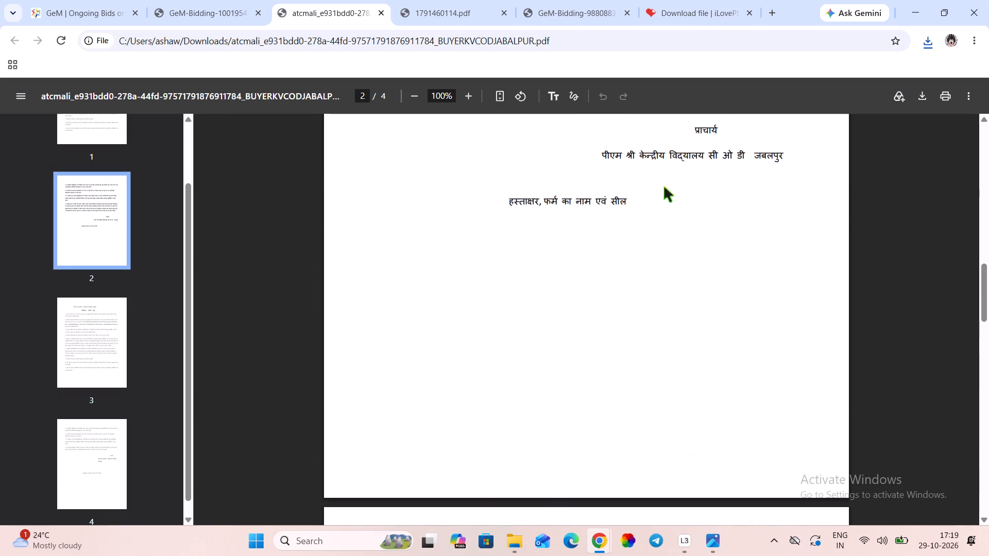
pyautogui.click(384, 11)
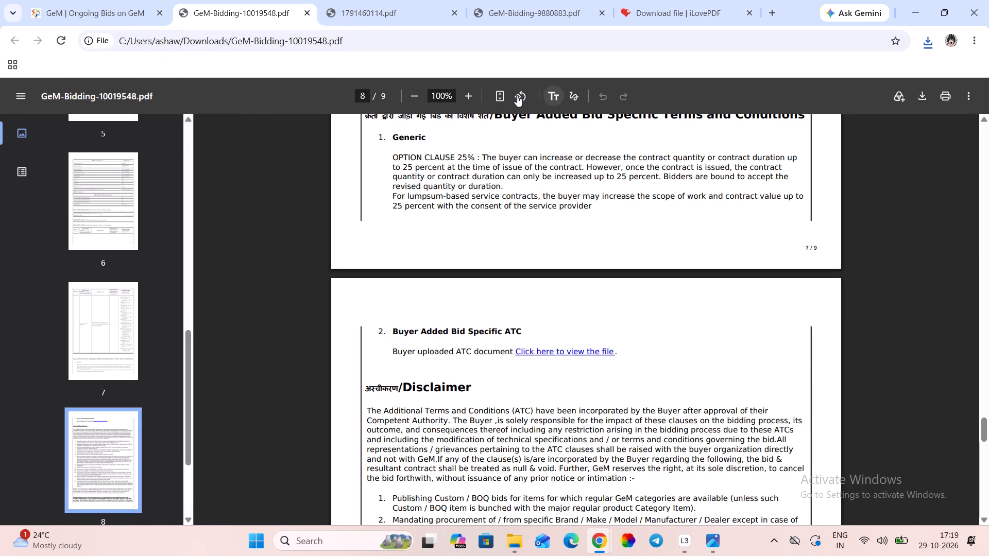
# Recheck the bid document's specifications and consignee requirements from page 8 back to page 4.
pyautogui.scroll(7, 567, 189)
pyautogui.scroll(14, 567, 189)
pyautogui.scroll(-2, 567, 189)
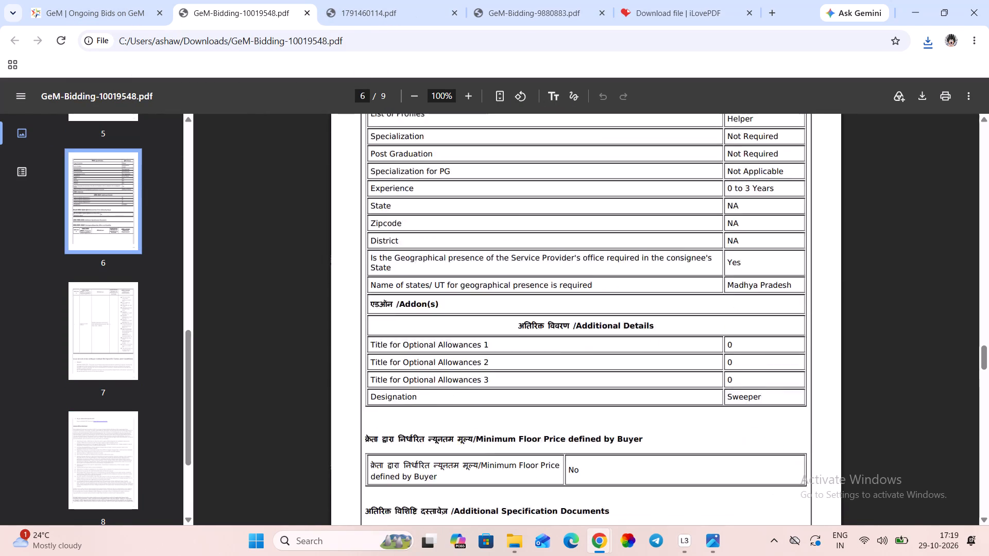
pyautogui.scroll(13, 567, 189)
pyautogui.scroll(-1, 567, 189)
pyautogui.scroll(3, 567, 189)
pyautogui.scroll(-1, 567, 189)
pyautogui.scroll(3, 567, 189)
pyautogui.scroll(-1, 567, 189)
pyautogui.scroll(2, 567, 189)
pyautogui.scroll(-1, 567, 189)
pyautogui.scroll(7, 567, 189)
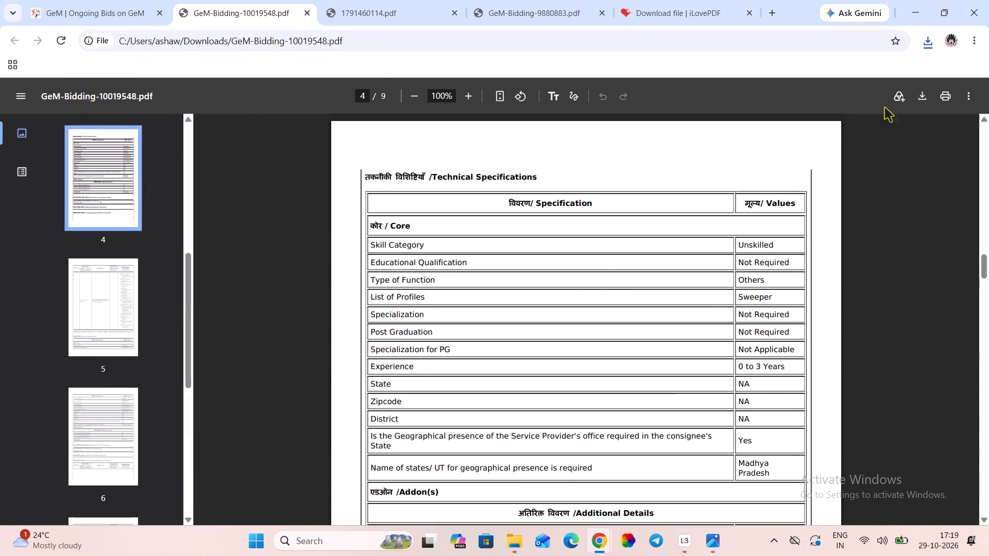
# Download a copy of the bid document GeM-Bidding-10019548.pdf and return to its first page.
pyautogui.click(927, 98)
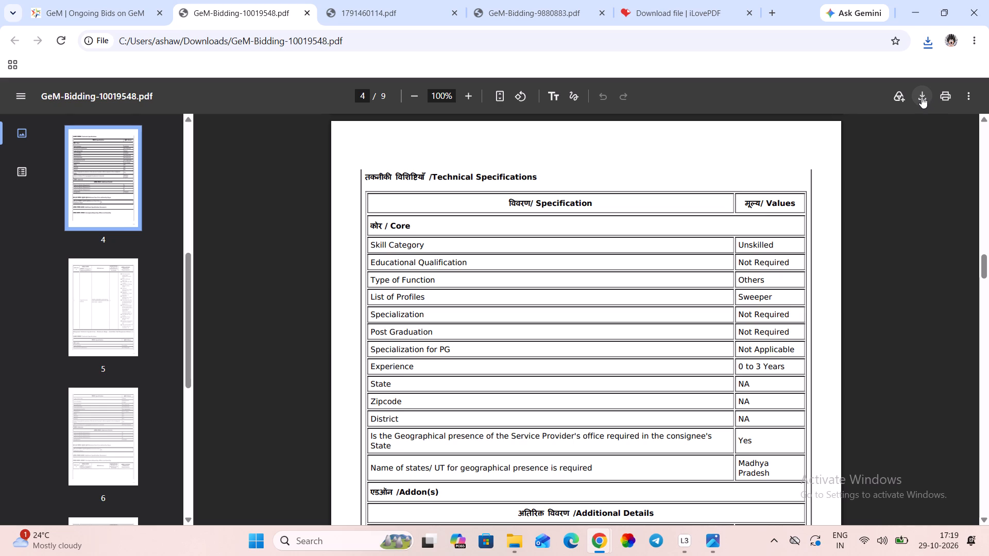
pyautogui.click(922, 97)
pyautogui.moveTo(986, 264); pyautogui.dragTo(971, 100)
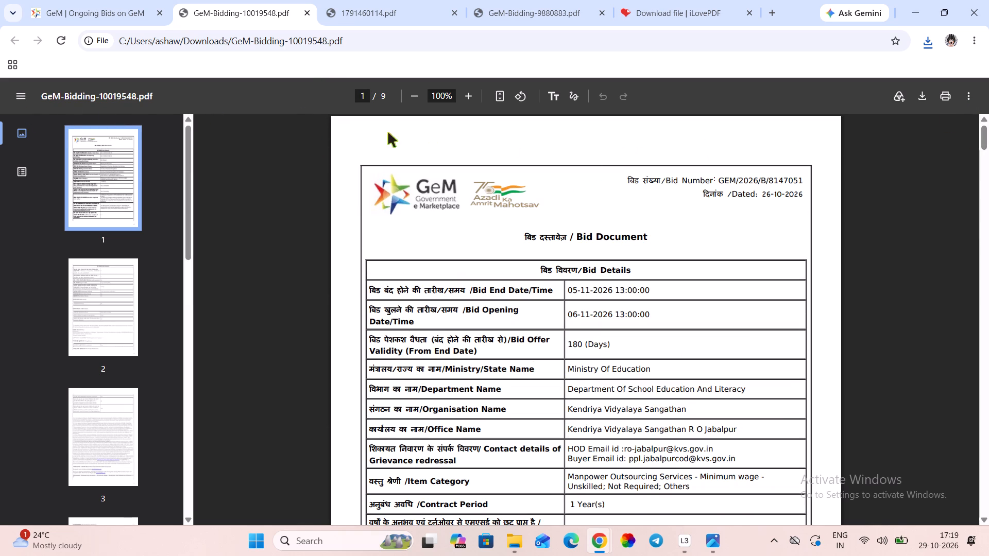
# Start participation in bid GEM/2026/B/8147051 and save the compliance declaration with No, No and Yes for its three statements.
pyautogui.click(91, 18)
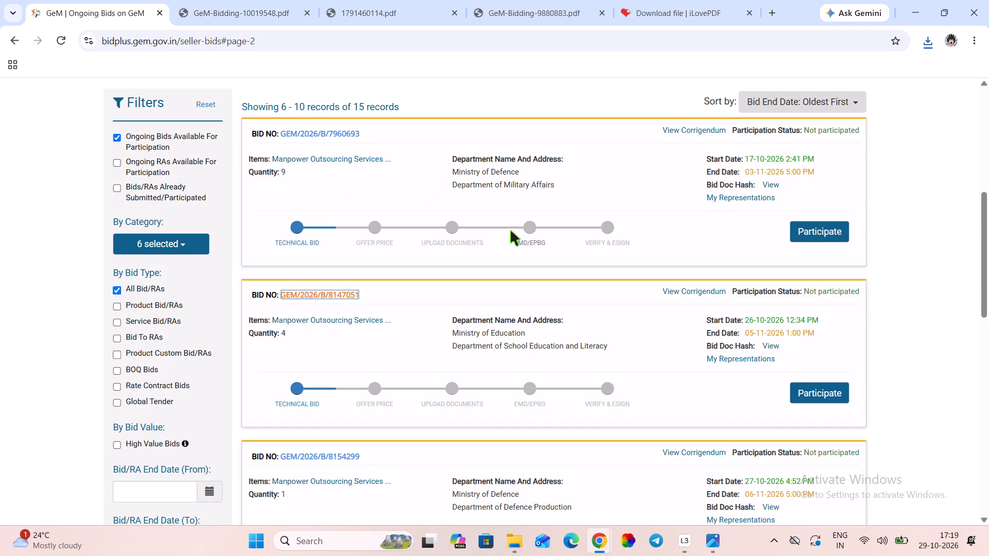
pyautogui.scroll(-2, 510, 230)
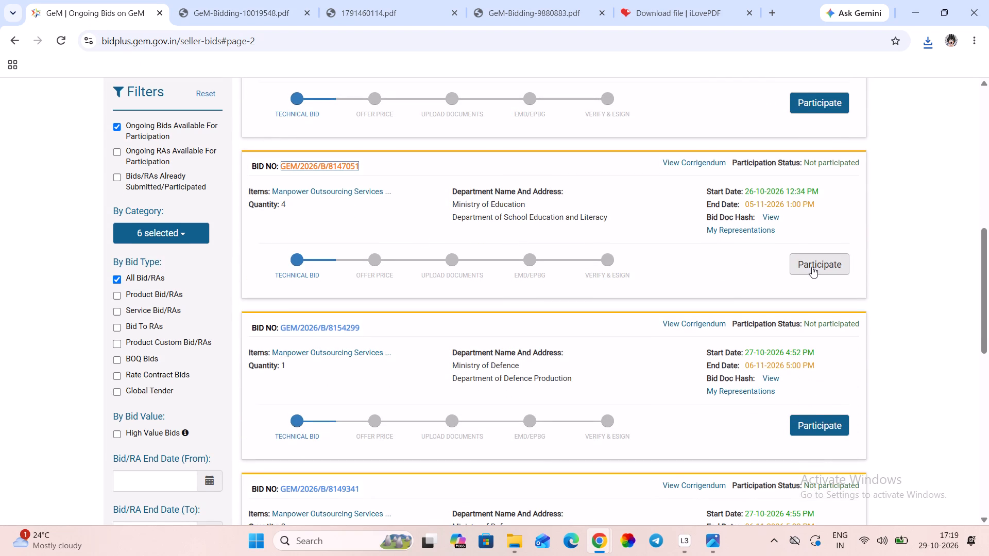
pyautogui.click(812, 267)
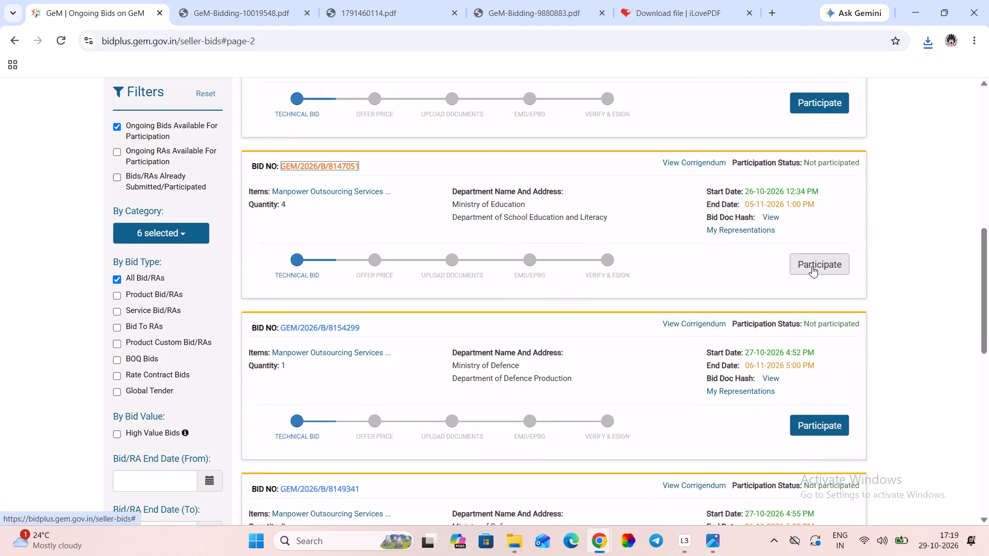
pyautogui.click(594, 157)
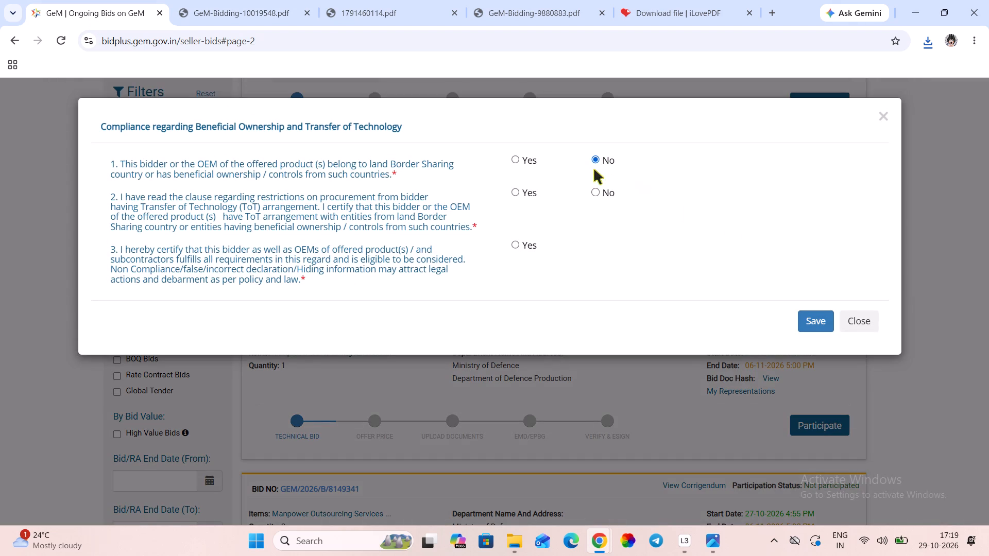
pyautogui.click(599, 190)
pyautogui.click(516, 242)
pyautogui.click(808, 320)
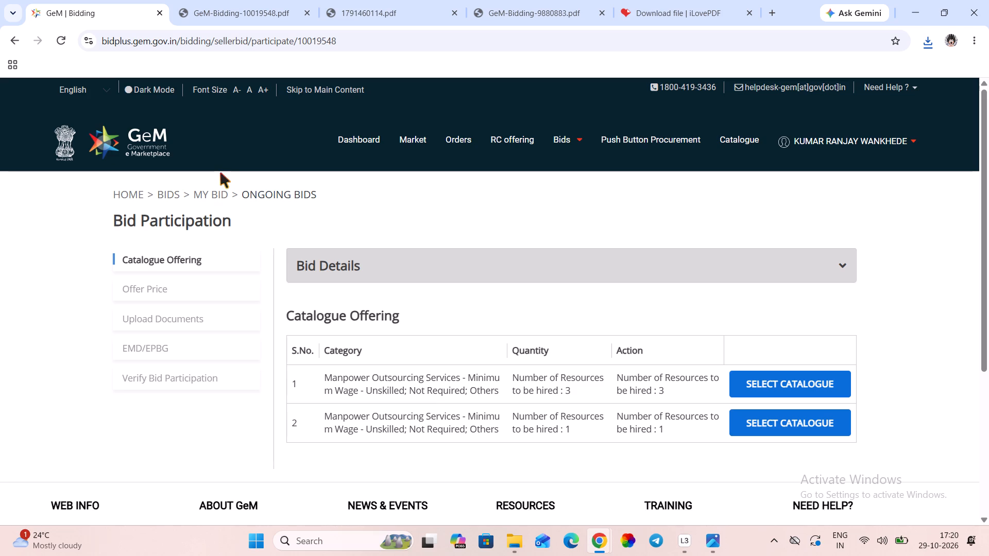
# Select the catalogue for the first item with three resources and set its offered Type of Function to Others.
pyautogui.click(800, 383)
pyautogui.scroll(-5, 655, 302)
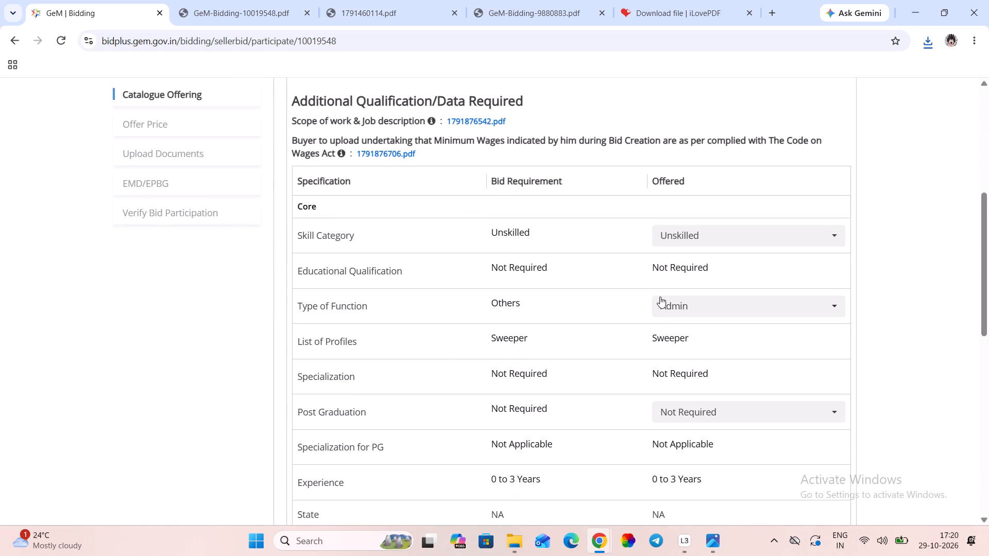
pyautogui.click(701, 309)
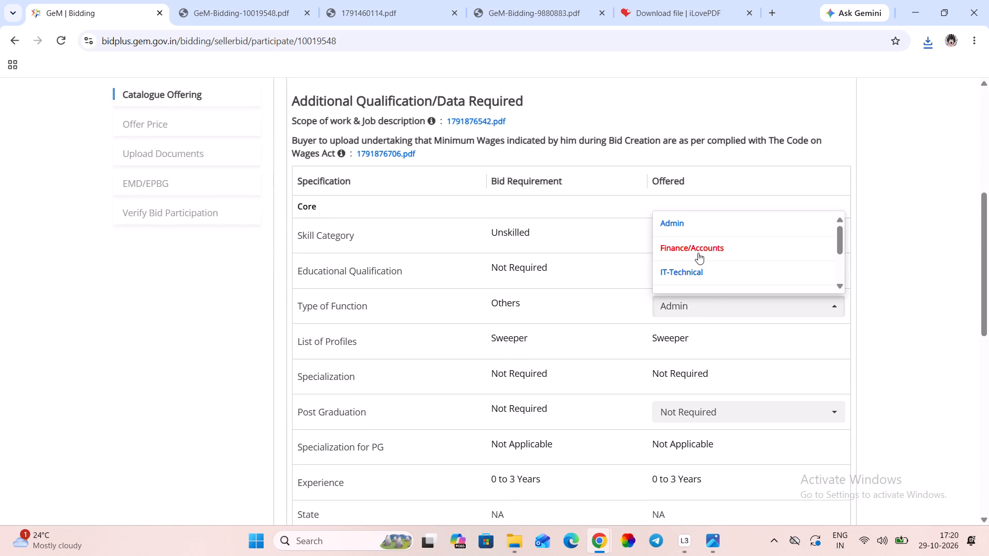
pyautogui.scroll(-2, 698, 253)
pyautogui.click(674, 282)
pyautogui.scroll(-3, 674, 282)
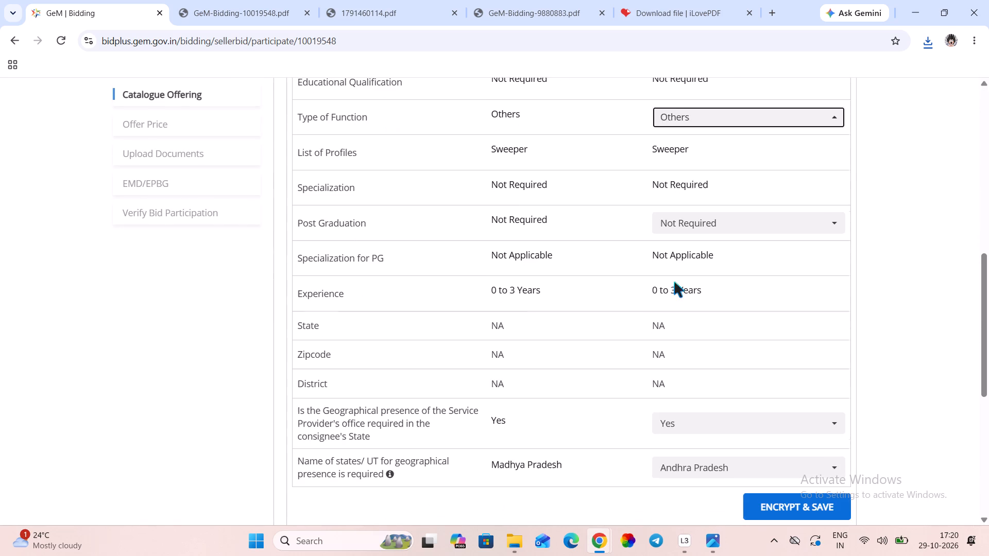
pyautogui.click(703, 222)
pyautogui.click(602, 284)
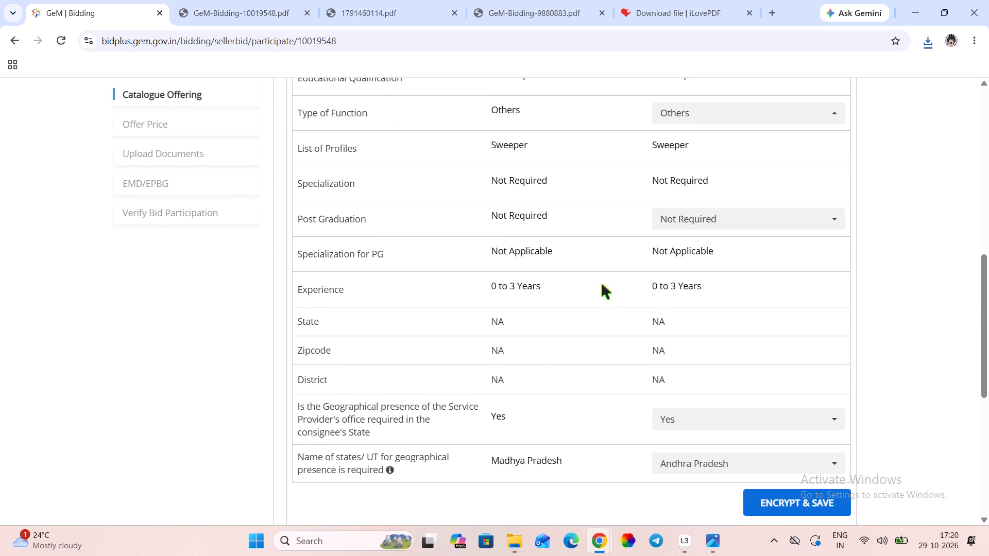
# Set the first item's offered state for geographical presence to Madhya Pradesh only, and encrypt and save its offering.
pyautogui.scroll(-2, 691, 266)
pyautogui.click(688, 331)
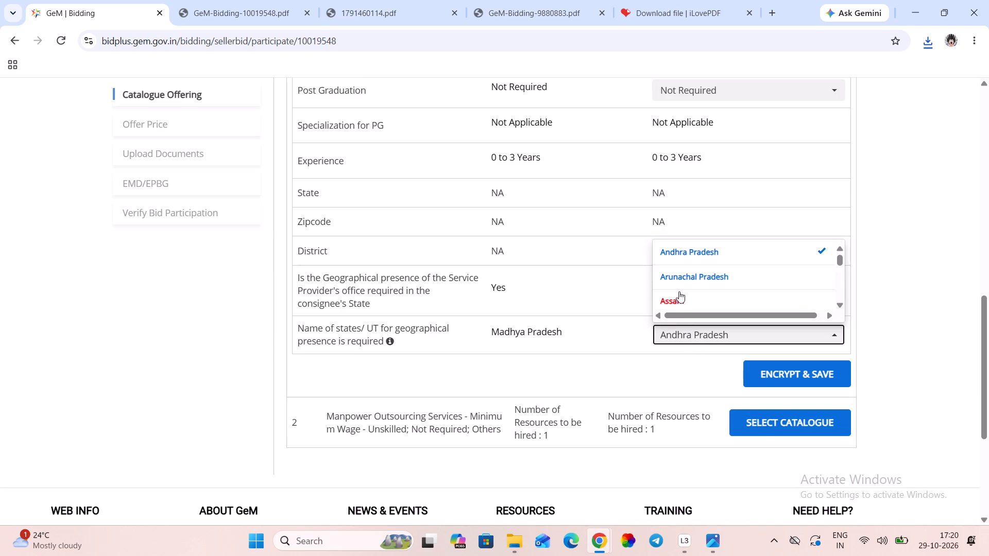
pyautogui.click(681, 257)
pyautogui.scroll(-2, 686, 291)
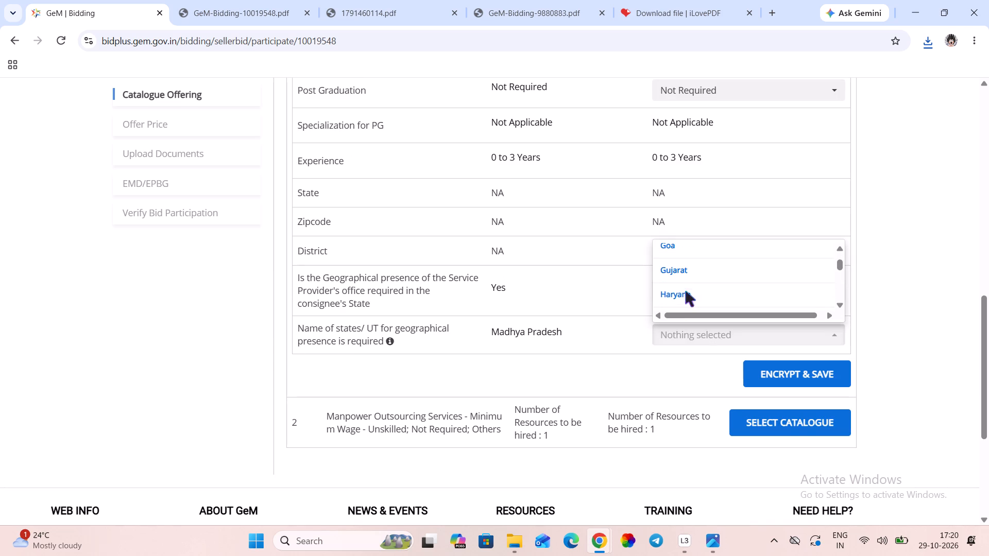
pyautogui.press('m')
pyautogui.scroll(-1, 686, 291)
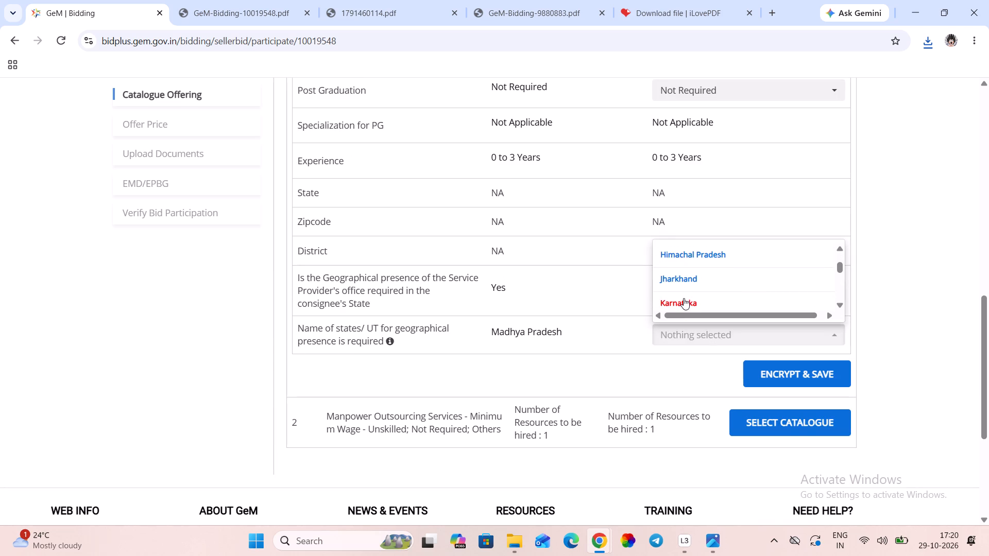
pyautogui.press('m')
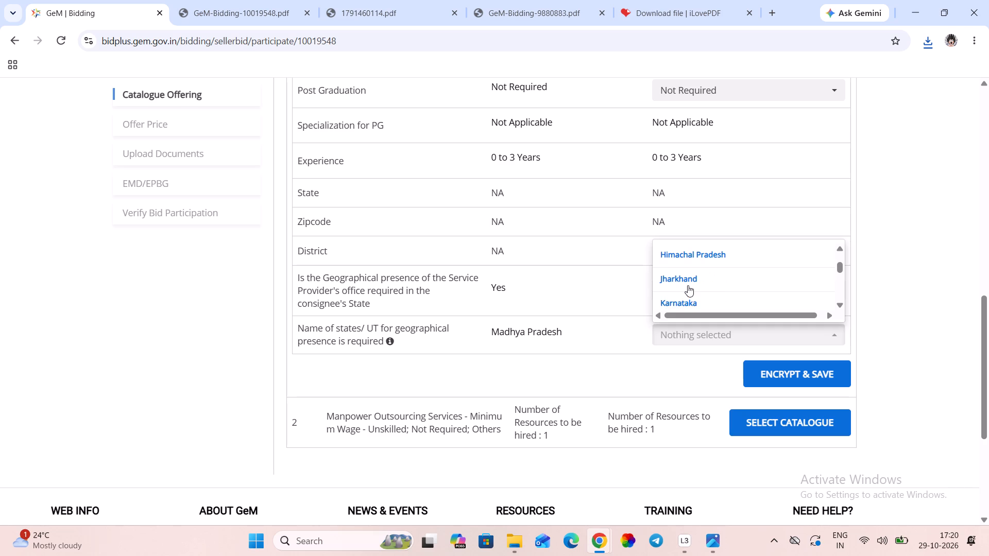
pyautogui.scroll(-1, 688, 285)
pyautogui.click(688, 285)
pyautogui.click(604, 279)
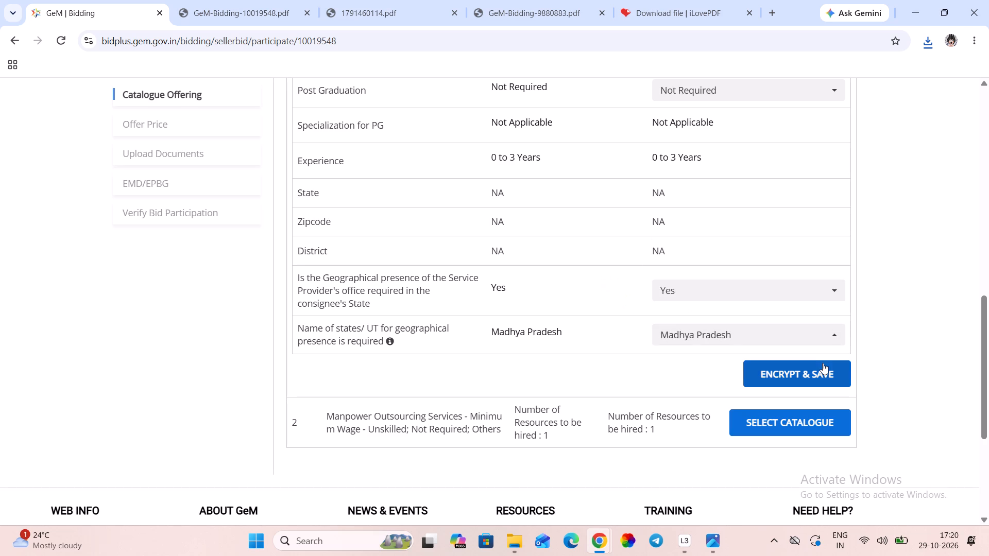
pyautogui.click(800, 374)
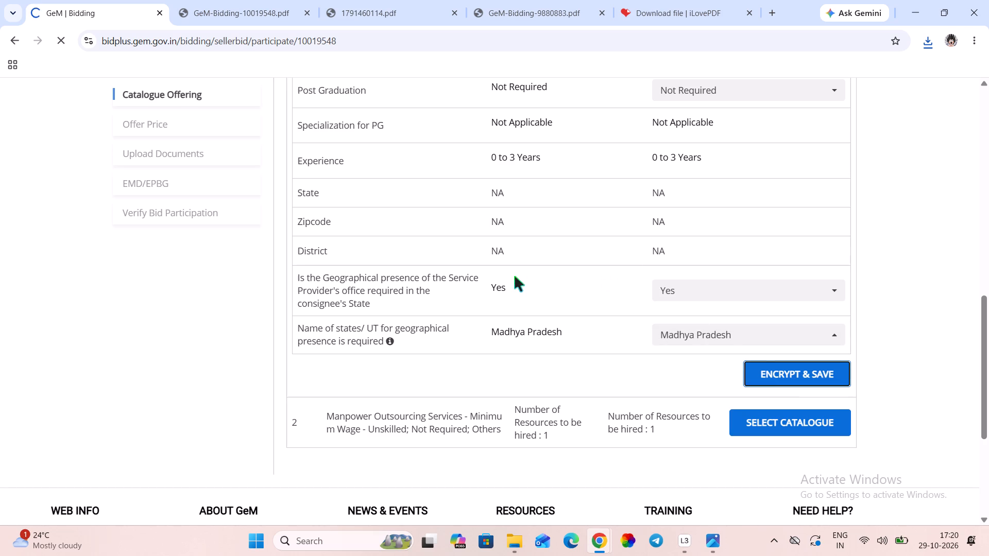
# Select the catalogue for the second item with one resource and set its offered Type of Function to Others.
pyautogui.scroll(-3, 515, 276)
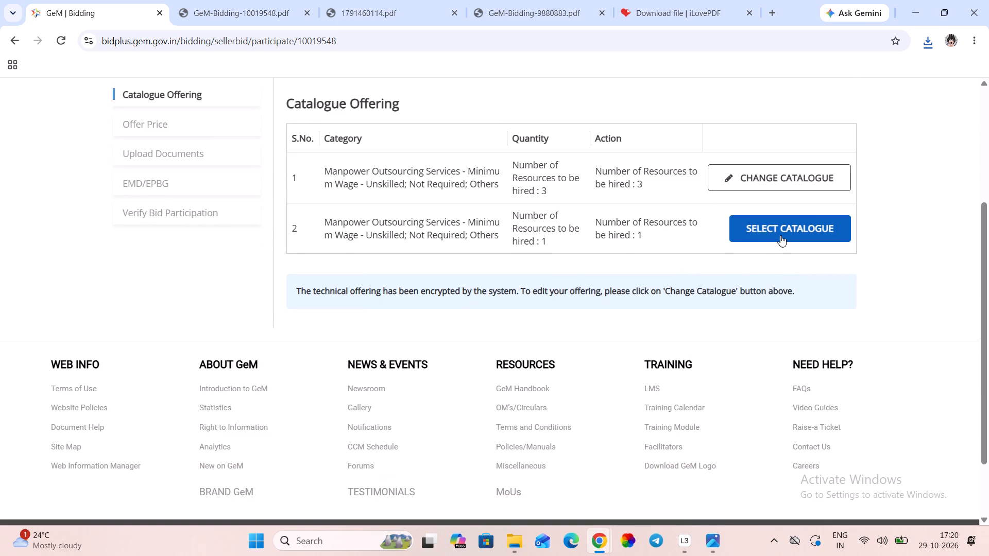
pyautogui.click(780, 235)
pyautogui.scroll(-4, 564, 244)
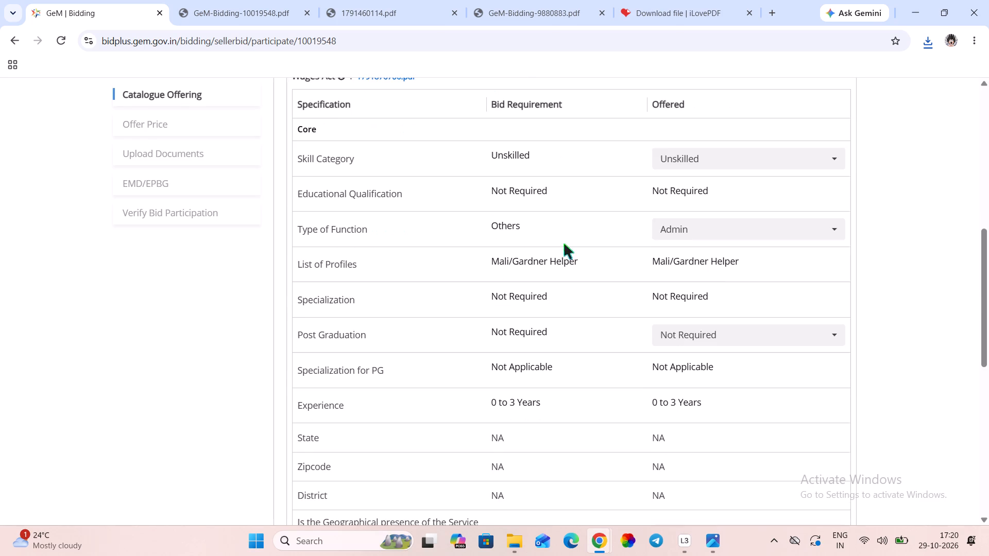
pyautogui.click(683, 229)
pyautogui.scroll(-5, 689, 258)
pyautogui.scroll(1, 689, 258)
pyautogui.scroll(-1, 689, 258)
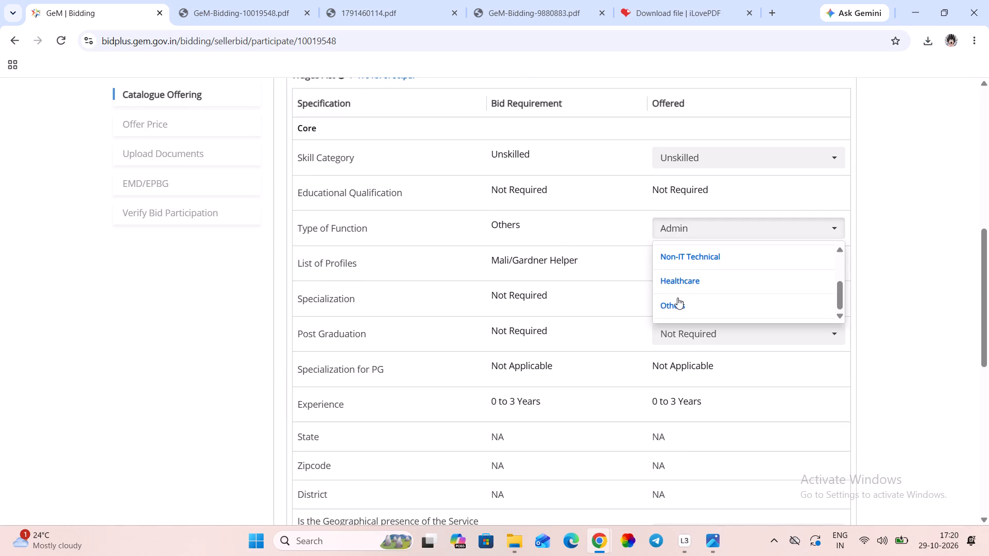
pyautogui.click(677, 304)
# Set the second item's offered state for geographical presence to Madhya Pradesh only, and encrypt and save its offering.
pyautogui.scroll(-6, 712, 246)
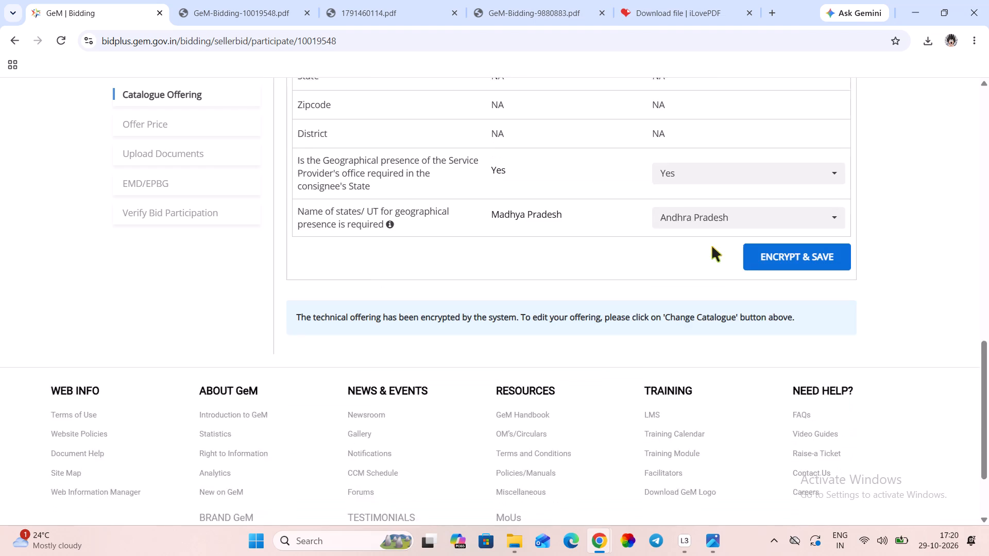
pyautogui.click(690, 193)
pyautogui.click(707, 216)
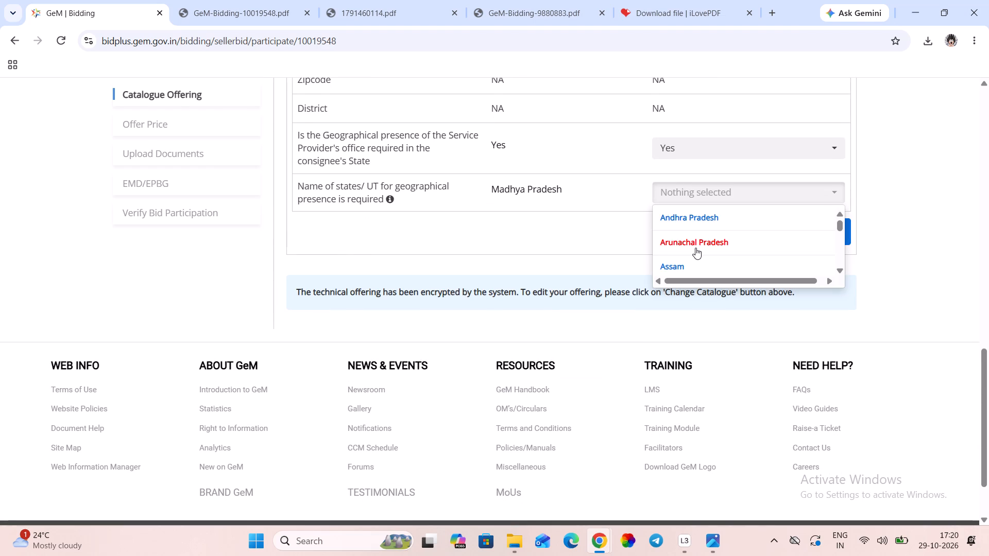
pyautogui.press('m')
pyautogui.scroll(-1, 695, 248)
pyautogui.scroll(1, 695, 248)
pyautogui.scroll(-4, 695, 248)
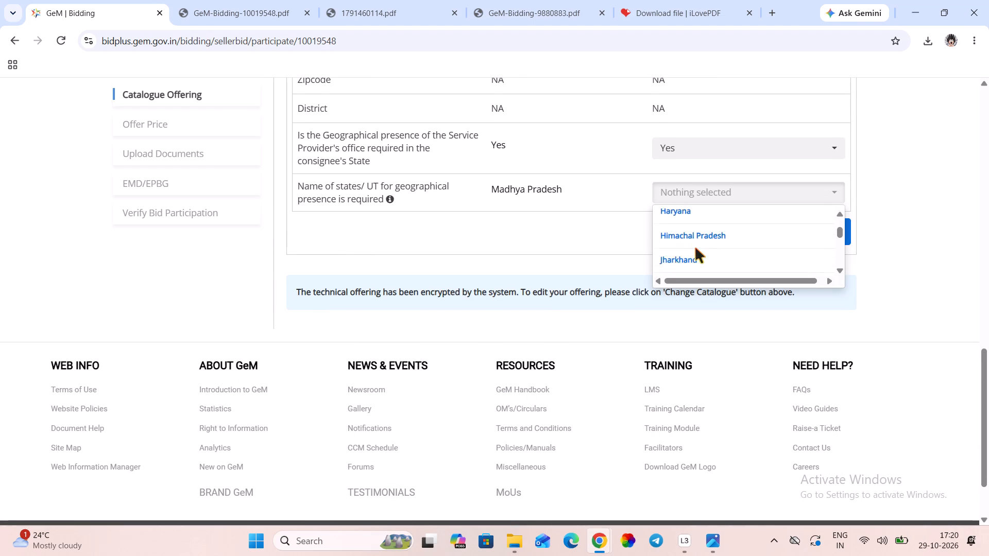
pyautogui.click(695, 248)
pyautogui.click(589, 234)
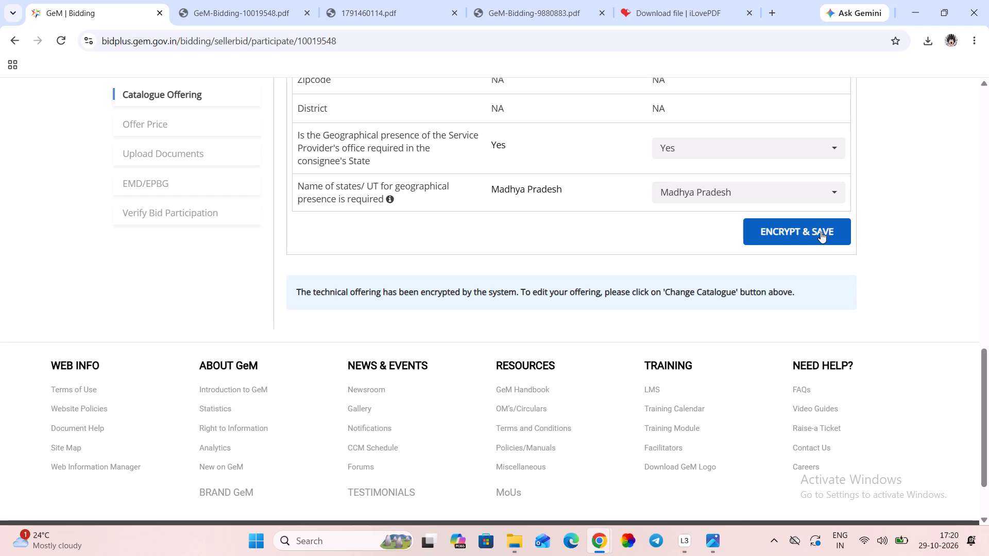
pyautogui.click(821, 232)
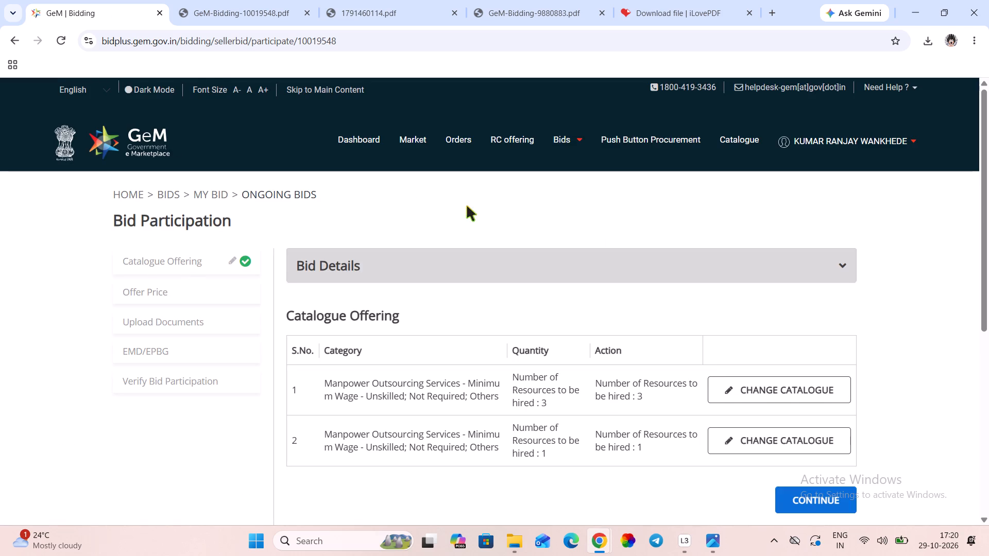
# Continue to the offer price stage and enter a service charge percentage of 3.85 for both manpower items.
pyautogui.scroll(-2, 467, 205)
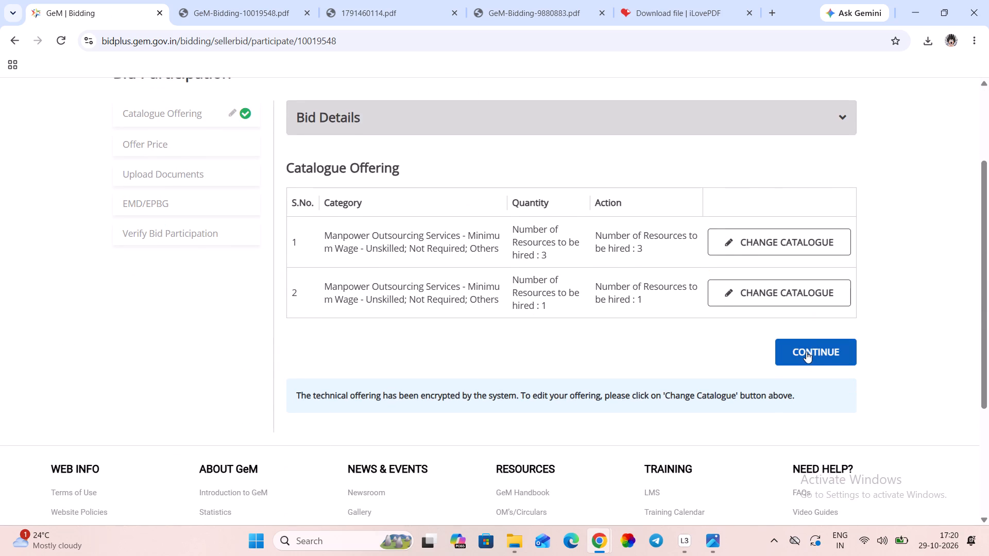
pyautogui.click(806, 352)
pyautogui.scroll(-2, 624, 250)
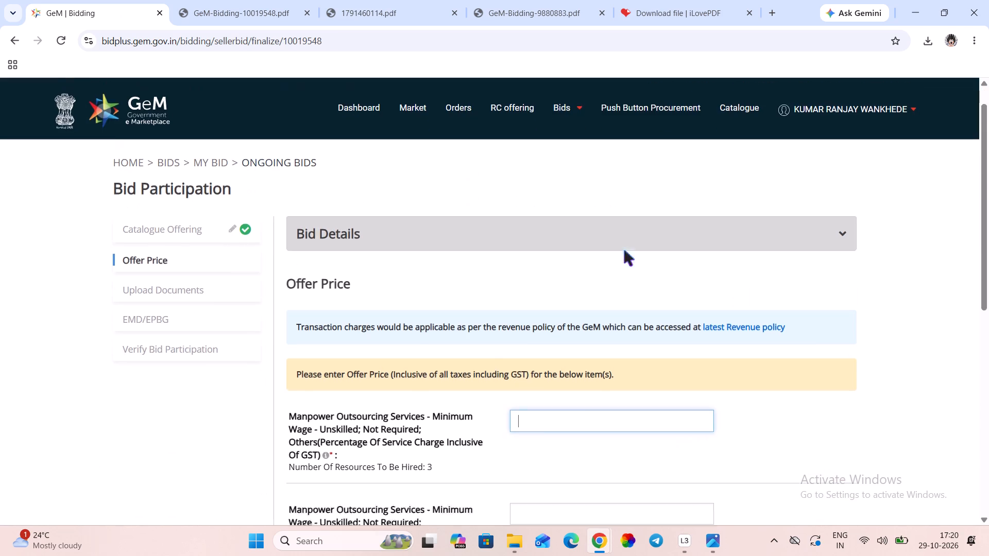
pyautogui.scroll(-1, 624, 250)
pyautogui.write('3.85')
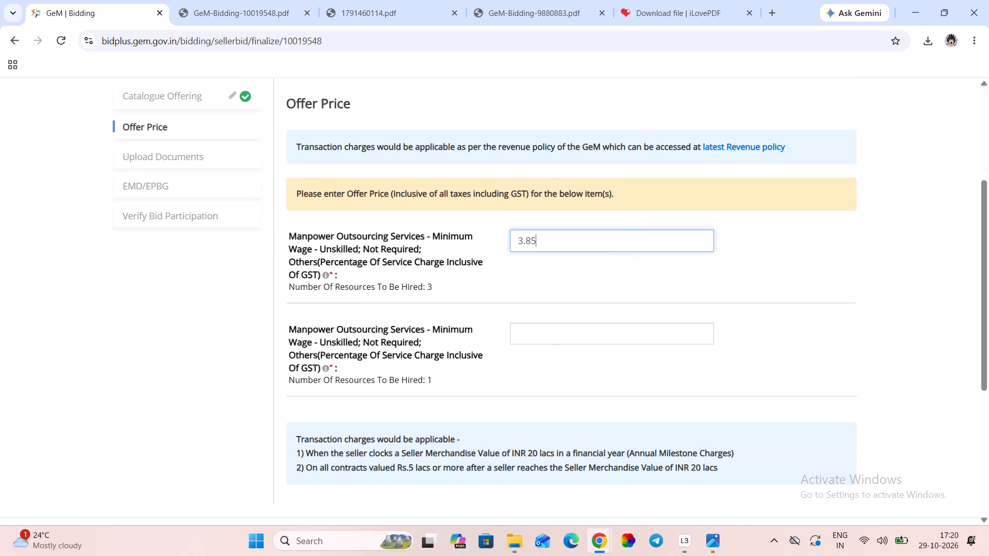
pyautogui.click(586, 334)
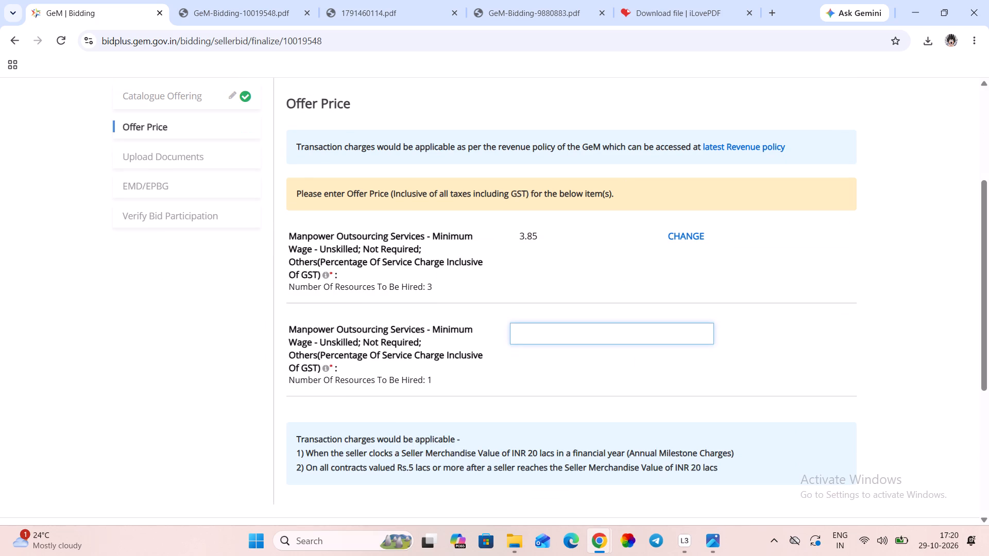
pyautogui.write('3.85')
pyautogui.click(865, 265)
# Show the estimated price and examine the cost breakdown of the first manpower item, with three resources, through to its total price.
pyautogui.click(782, 422)
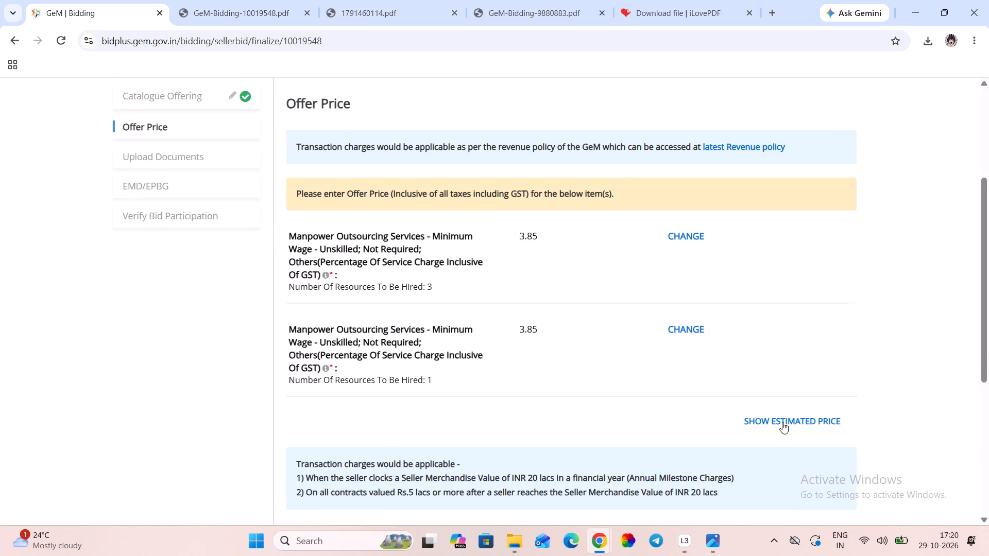
pyautogui.scroll(-8, 632, 288)
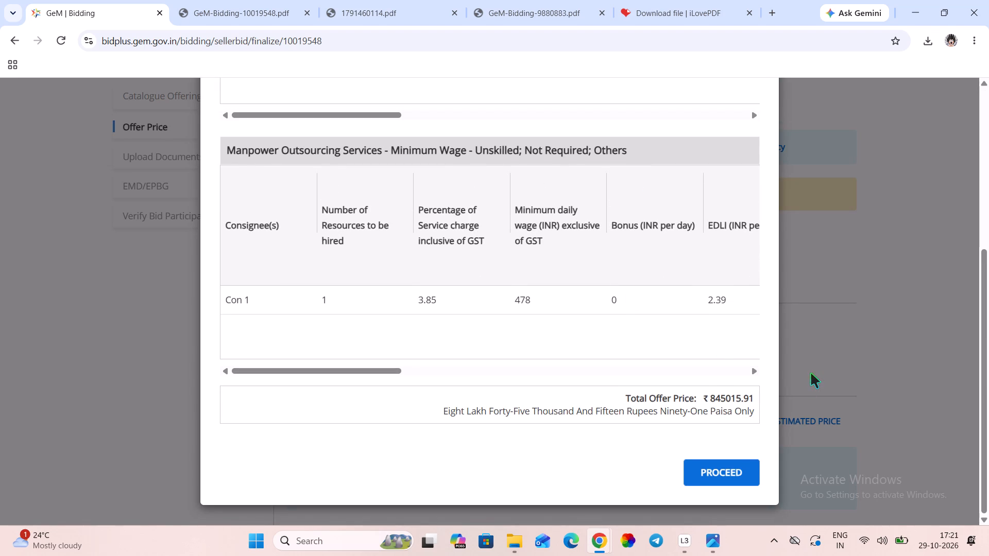
pyautogui.scroll(3, 811, 373)
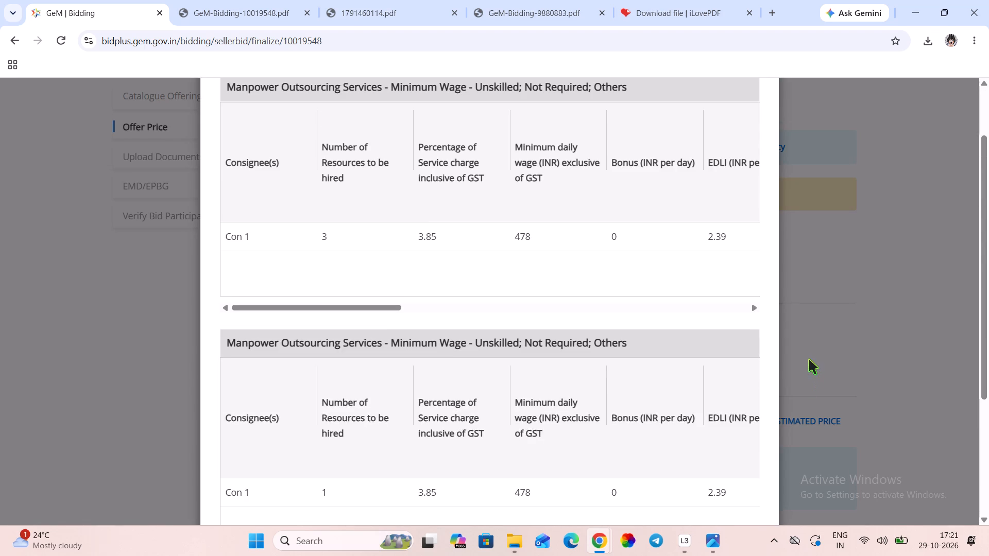
pyautogui.moveTo(365, 305); pyautogui.dragTo(387, 311)
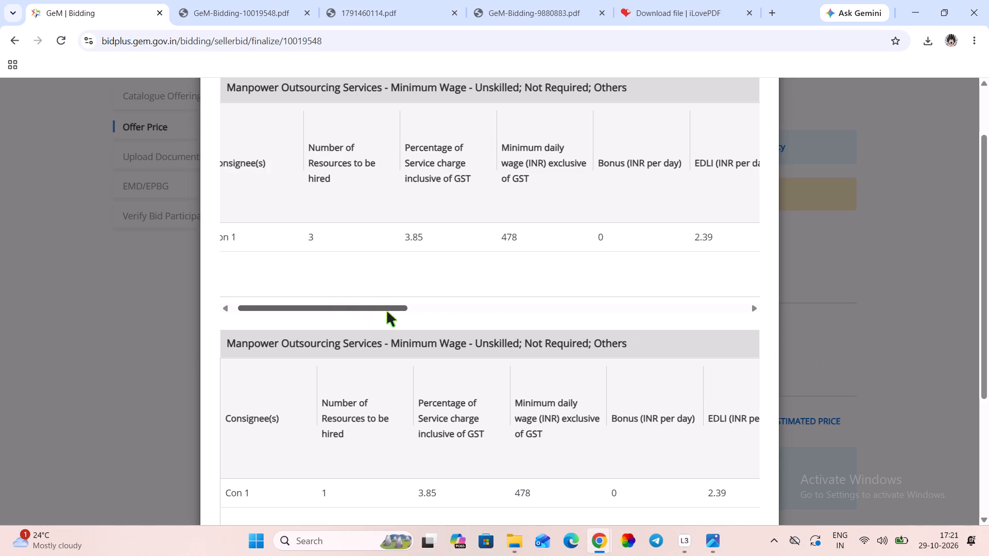
pyautogui.moveTo(387, 311); pyautogui.dragTo(395, 312)
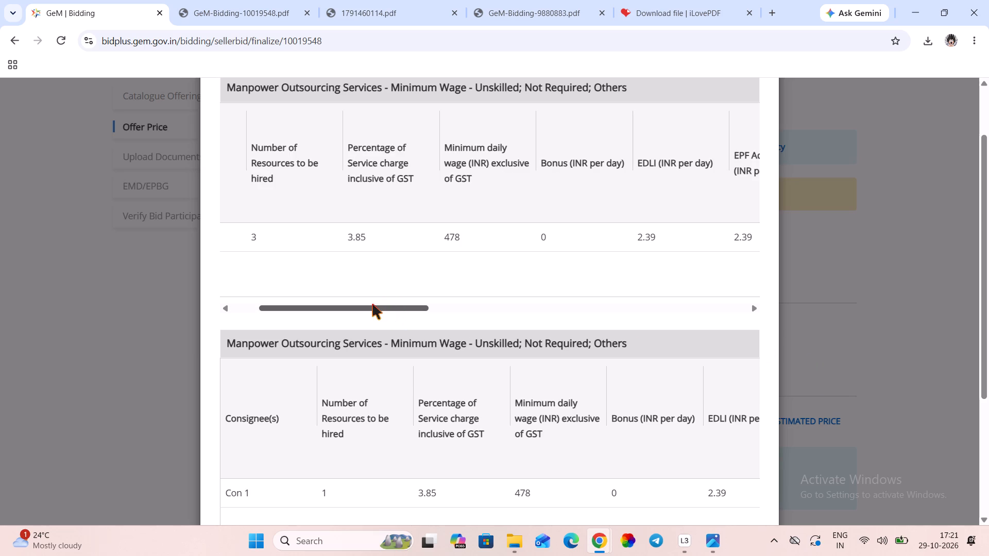
pyautogui.moveTo(372, 304); pyautogui.dragTo(428, 305)
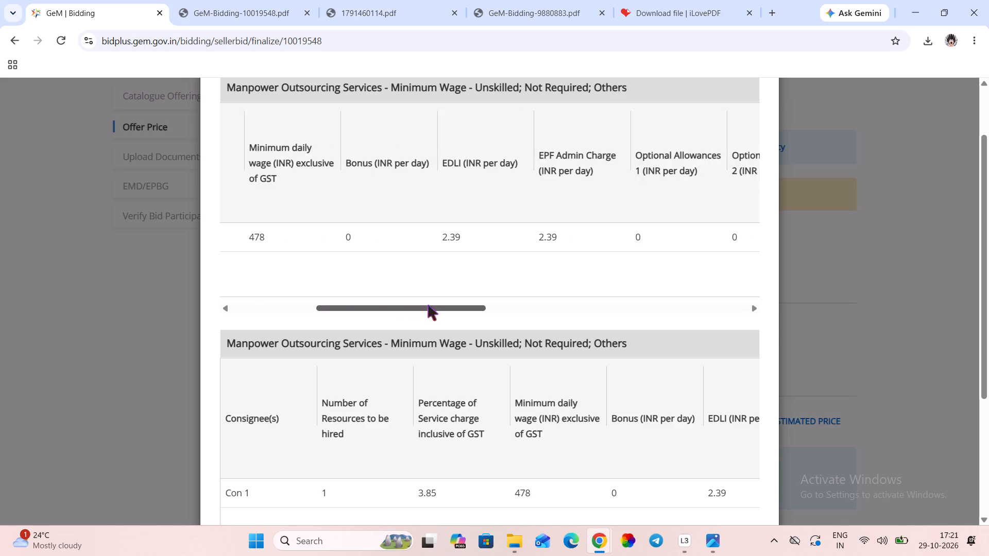
pyautogui.moveTo(428, 305); pyautogui.dragTo(675, 311)
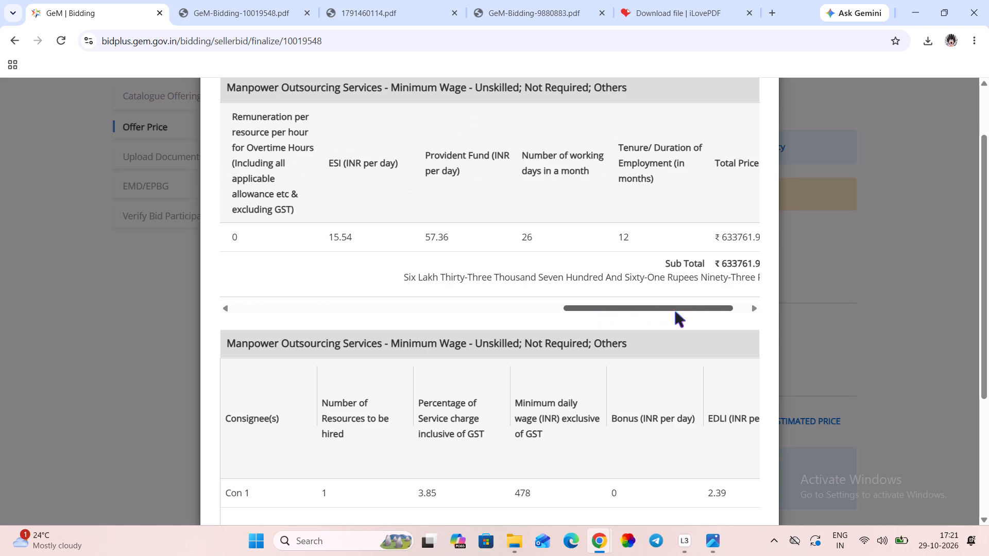
pyautogui.moveTo(675, 311); pyautogui.dragTo(691, 311)
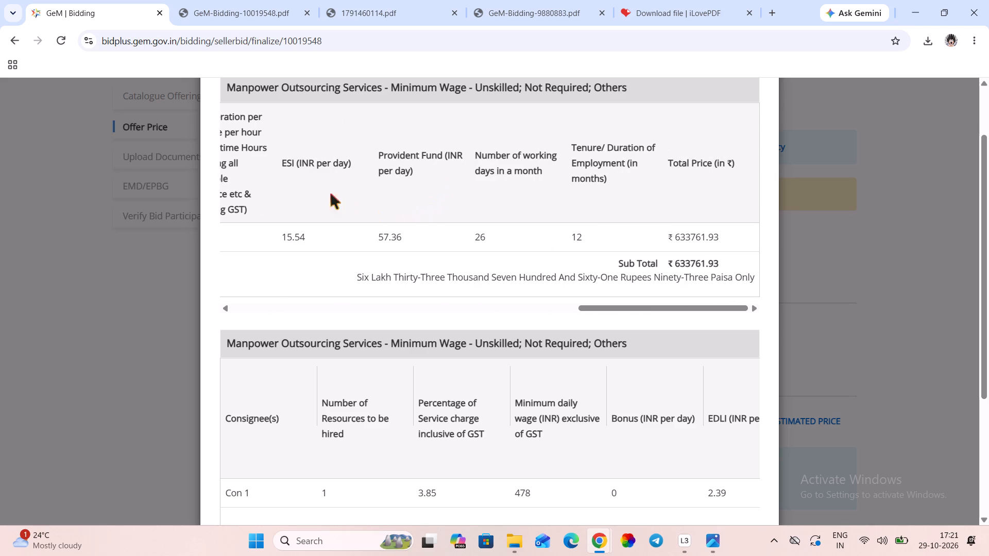
pyautogui.moveTo(642, 308); pyautogui.dragTo(641, 308)
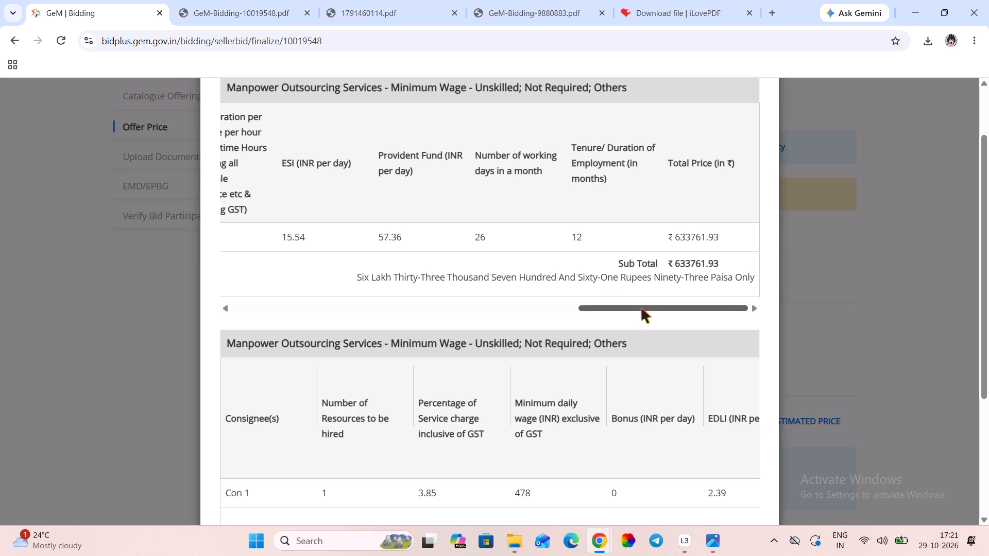
pyautogui.moveTo(641, 308); pyautogui.dragTo(536, 308)
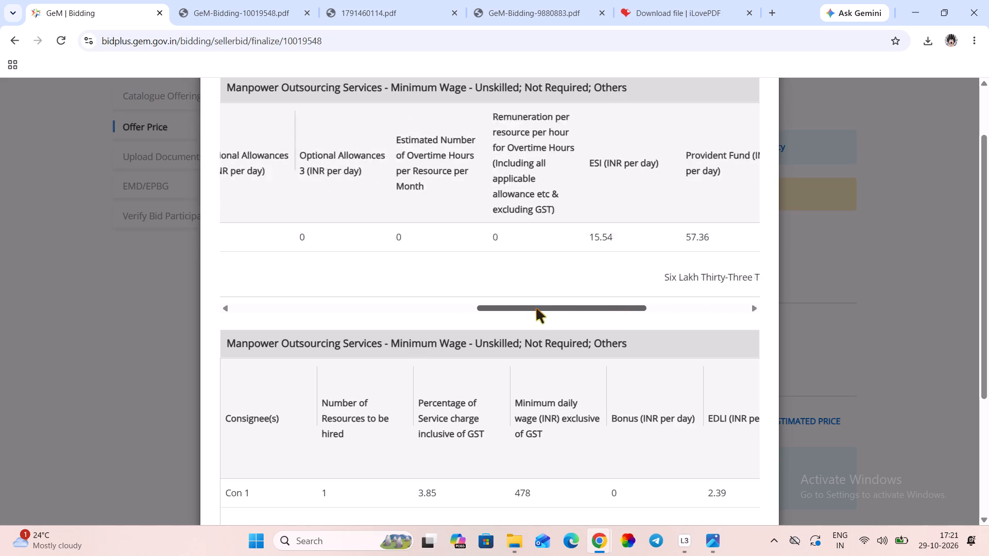
pyautogui.moveTo(536, 308); pyautogui.dragTo(277, 287)
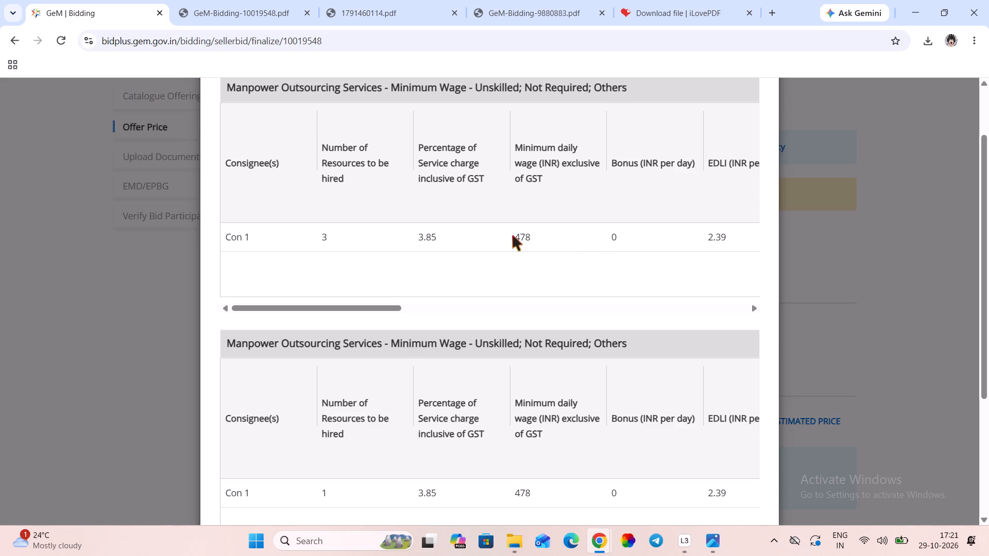
pyautogui.moveTo(515, 237); pyautogui.dragTo(528, 238)
pyautogui.moveTo(528, 238); pyautogui.dragTo(536, 240)
pyautogui.click(681, 259)
# Examine the cost breakdown of the second item, with one resource, and the total offer price, and close the estimate without proceeding.
pyautogui.scroll(1, 641, 249)
pyautogui.scroll(-2, 641, 249)
pyautogui.scroll(1, 641, 249)
pyautogui.scroll(-1, 641, 249)
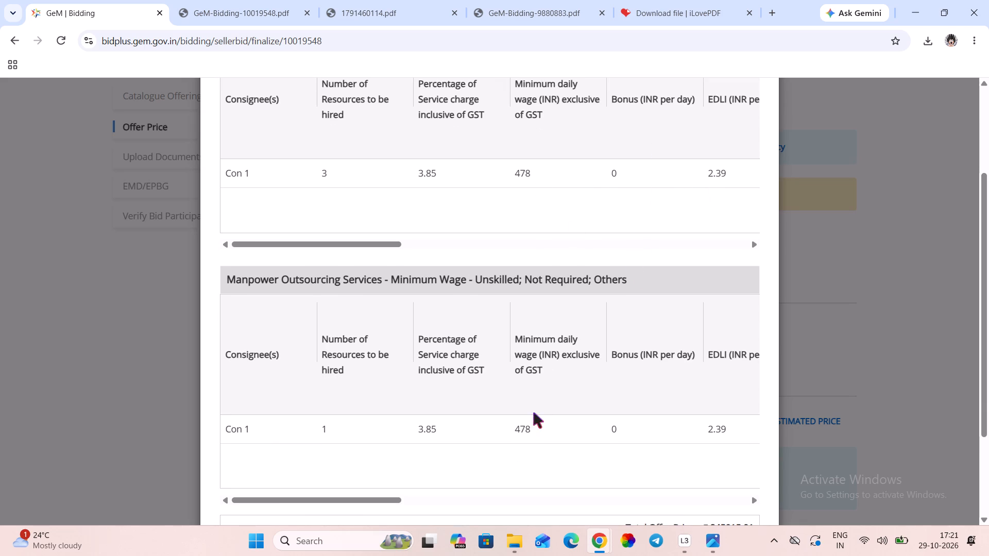
pyautogui.scroll(-2, 681, 235)
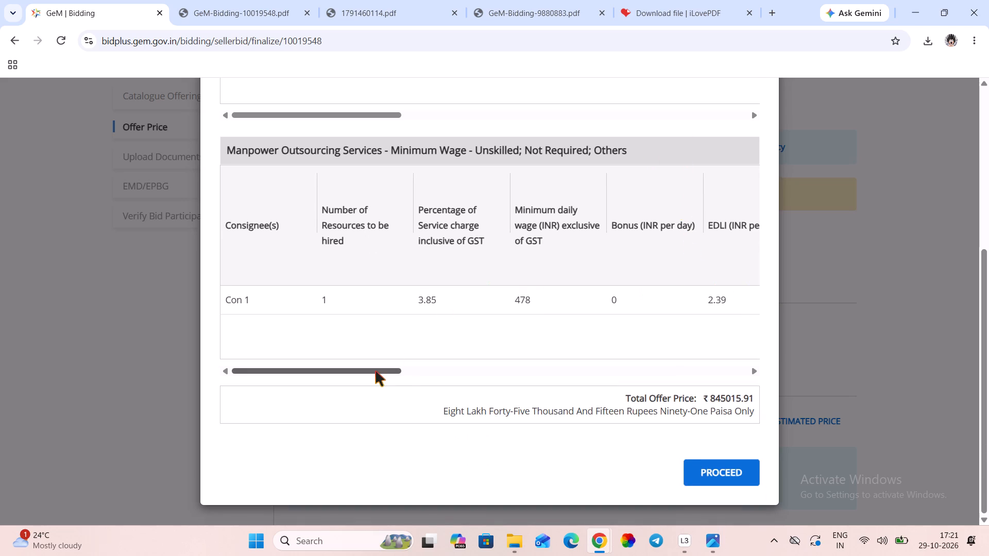
pyautogui.moveTo(376, 371); pyautogui.dragTo(659, 402)
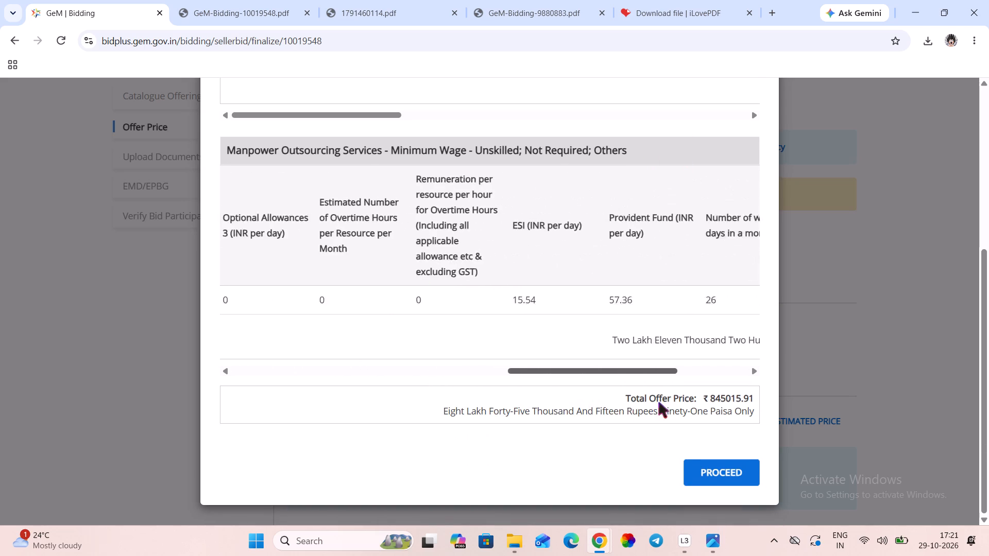
pyautogui.moveTo(659, 402); pyautogui.dragTo(739, 396)
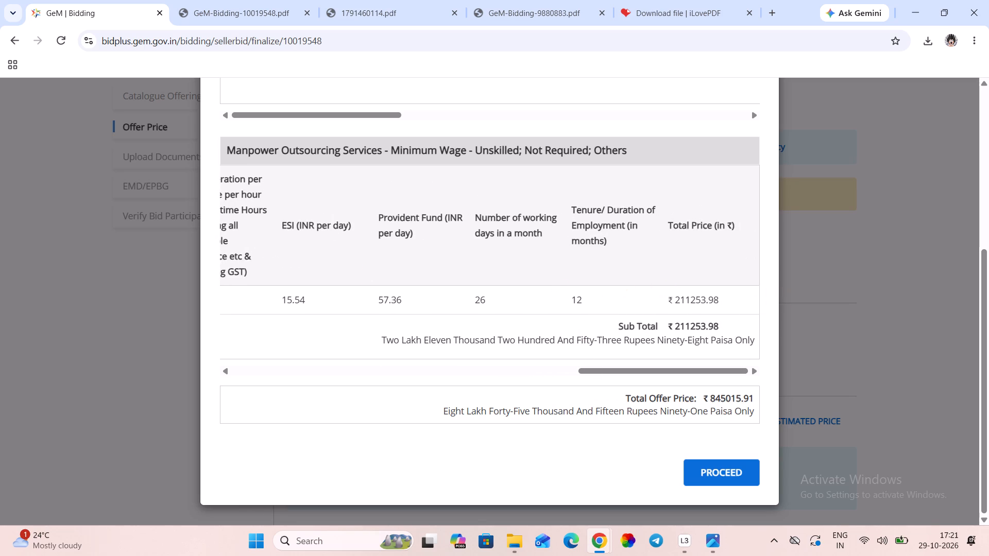
pyautogui.moveTo(622, 369); pyautogui.dragTo(691, 375)
pyautogui.click(847, 232)
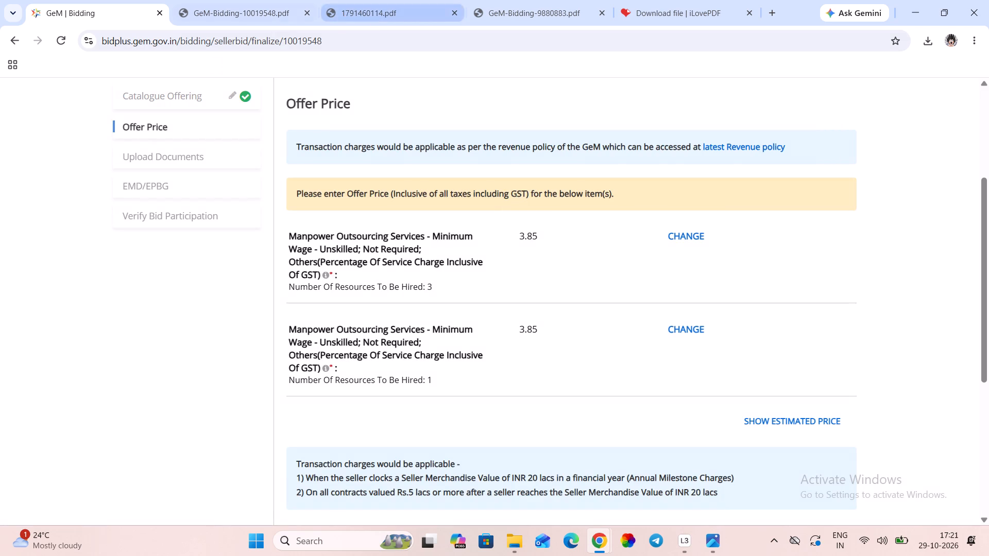
# Close the GeM bidding page, the three open PDFs, the iLovePDF page and the doc folder window.
pyautogui.click(159, 12)
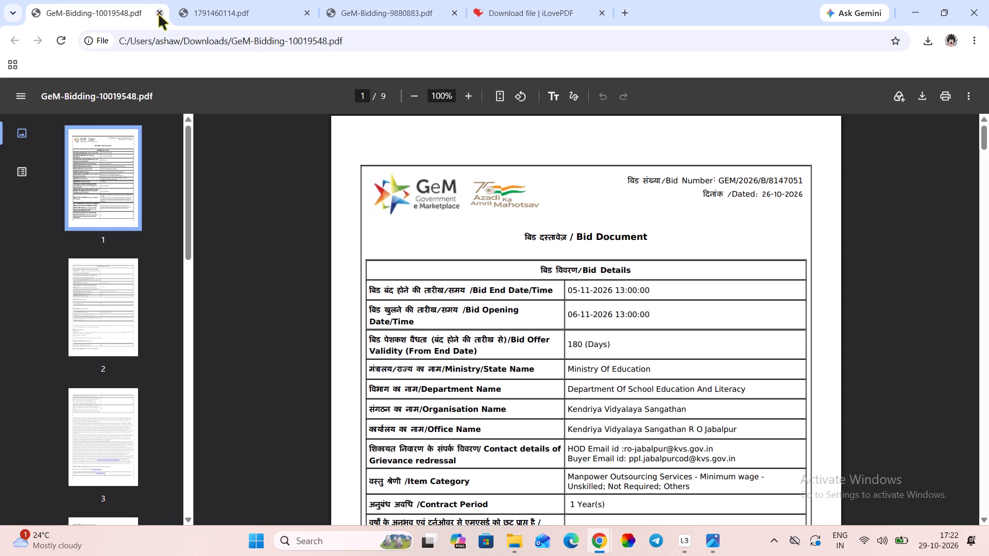
pyautogui.click(159, 14)
pyautogui.click(159, 14)
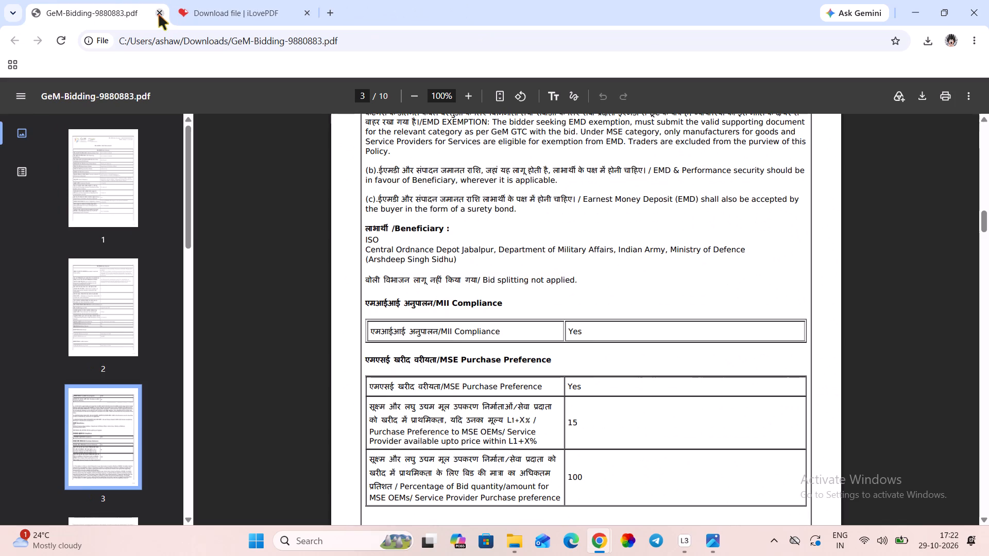
pyautogui.click(159, 14)
pyautogui.click(159, 14)
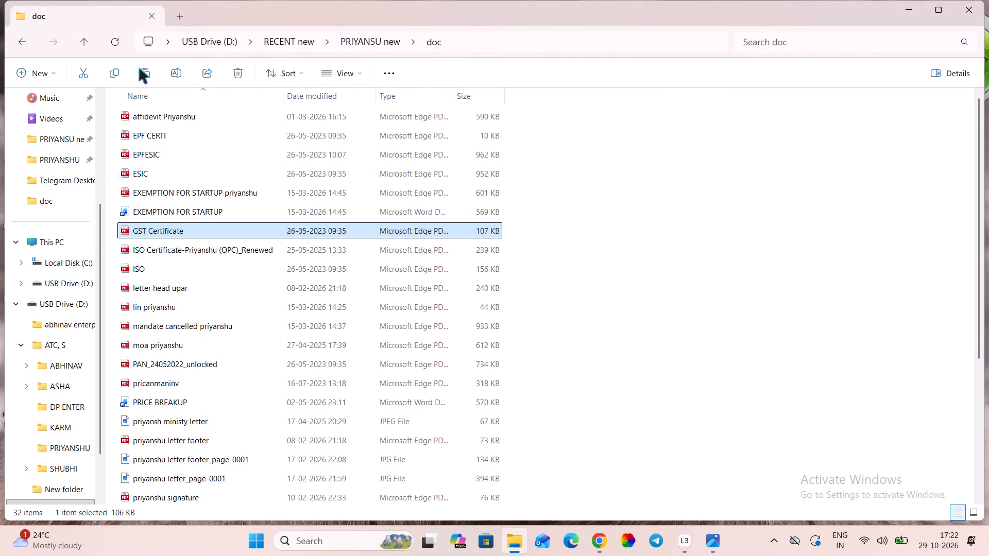
pyautogui.click(961, 11)
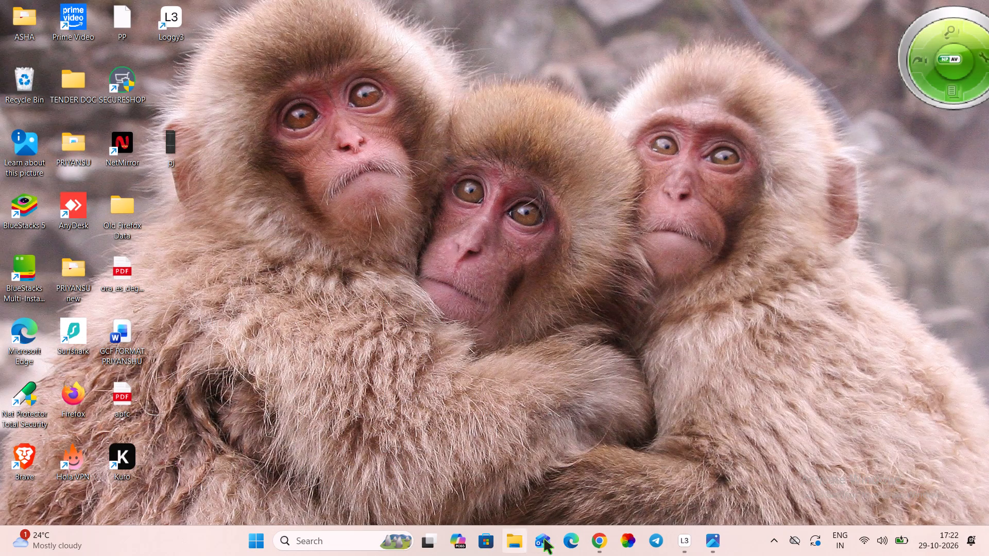
# Reopen Chrome, search Google for EPFO and open the official Employees' Provident Fund Organisation website.
pyautogui.doubleClick(600, 539)
pyautogui.click(606, 546)
pyautogui.click(325, 266)
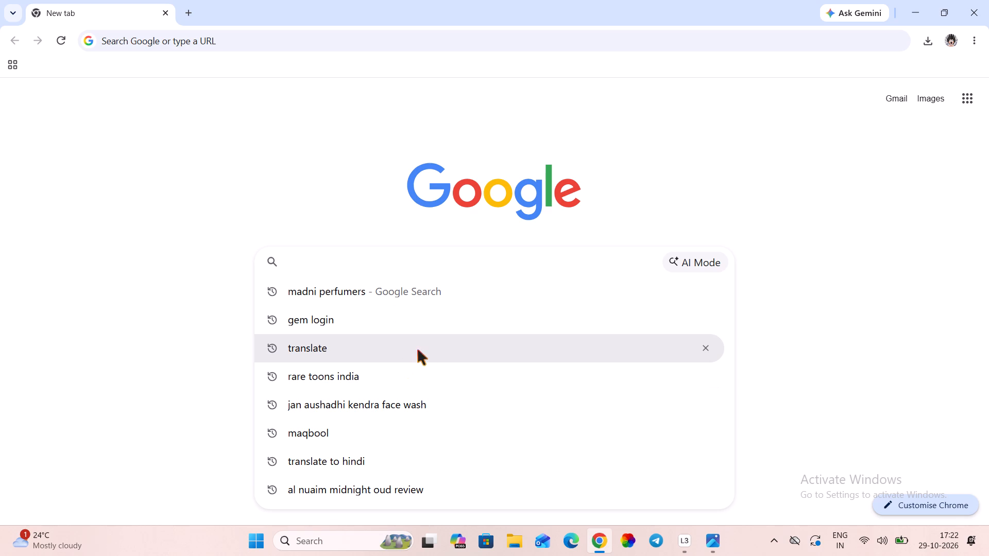
pyautogui.write('EPFO')
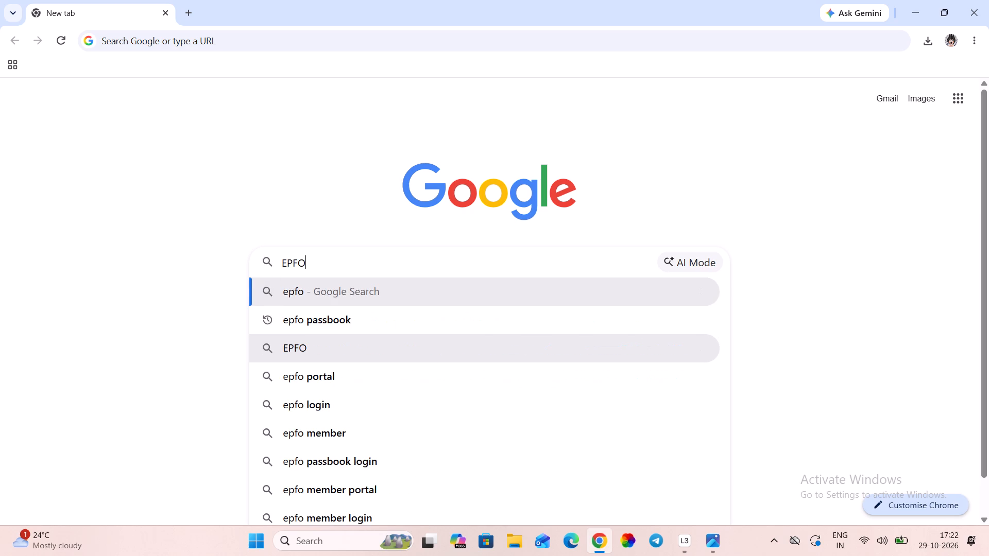
pyautogui.press('Return')
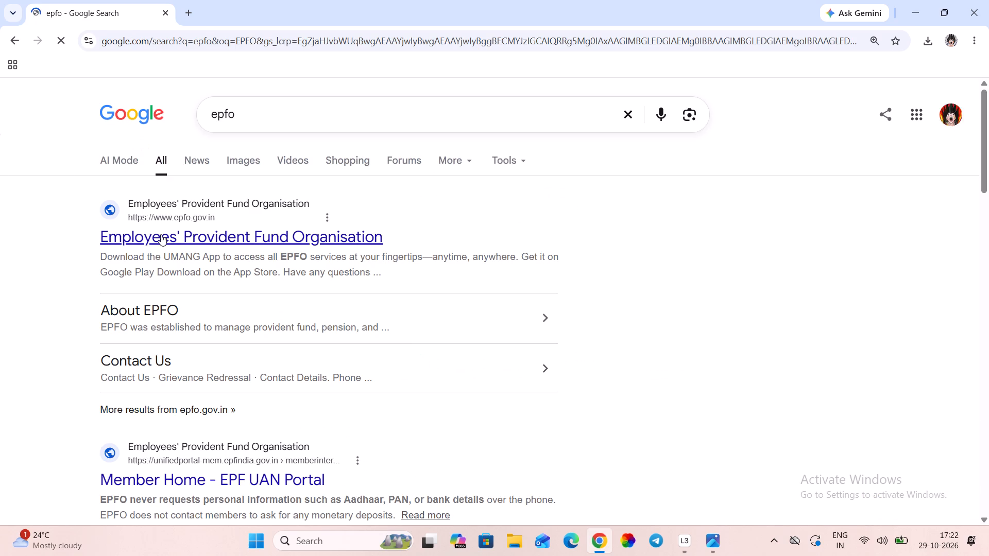